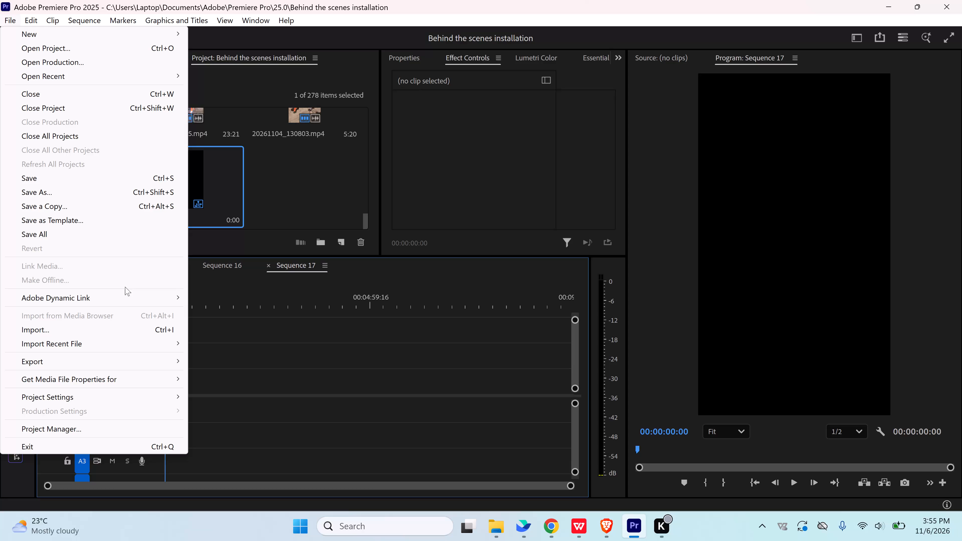
# Close the Behind the scenes installation project and open the recent project Pasonal.
pyautogui.click(56, 108)
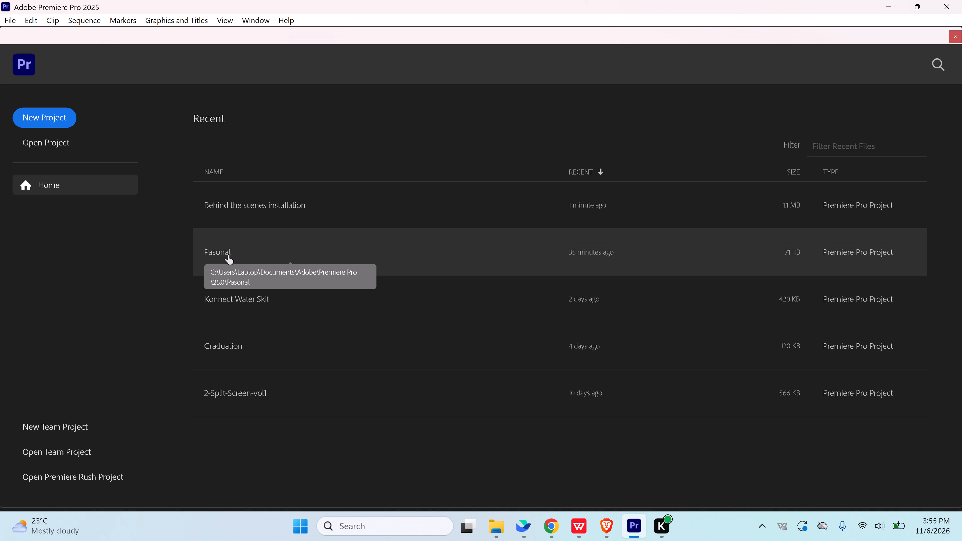
pyautogui.click(228, 255)
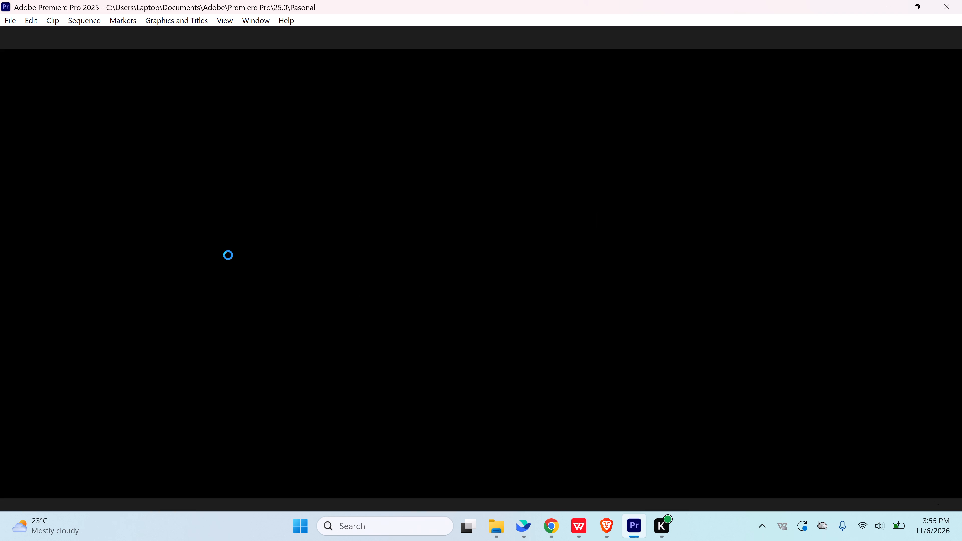
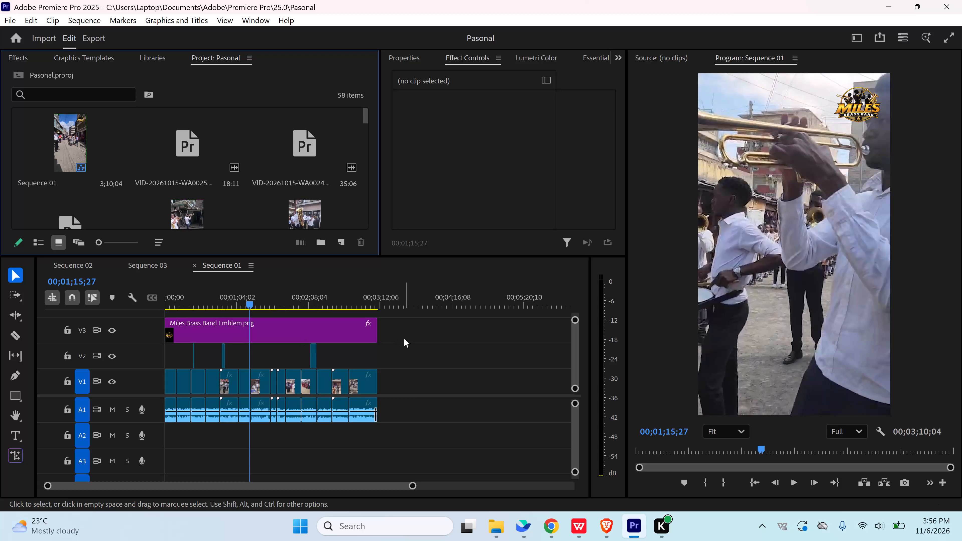
# Move the playhead to the start of Sequence 01 and save the project.
pyautogui.click(404, 338)
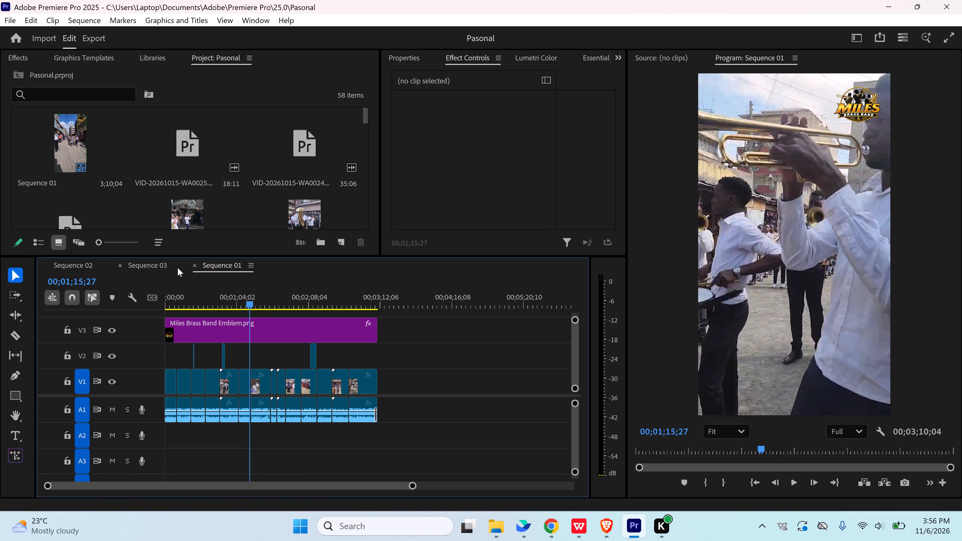
pyautogui.click(206, 302)
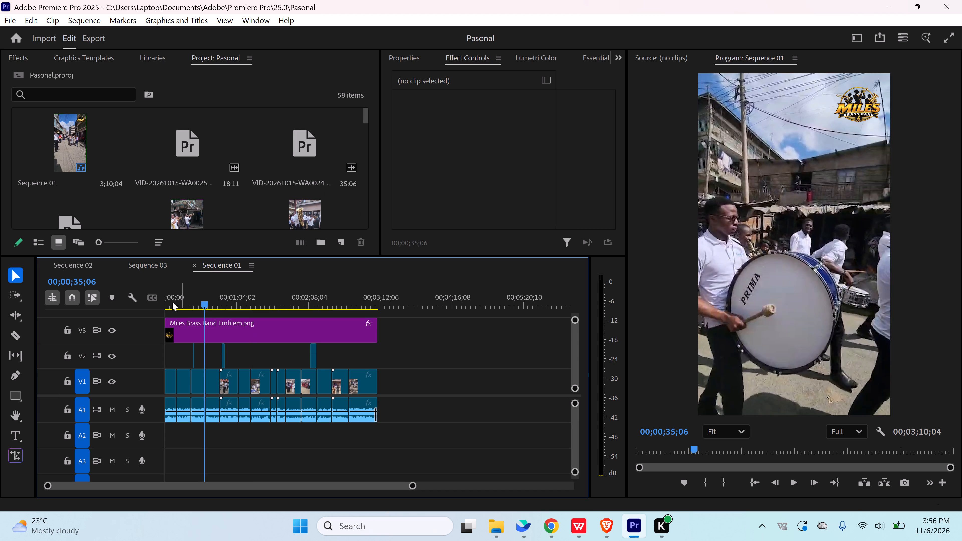
pyautogui.moveTo(203, 305); pyautogui.dragTo(154, 311)
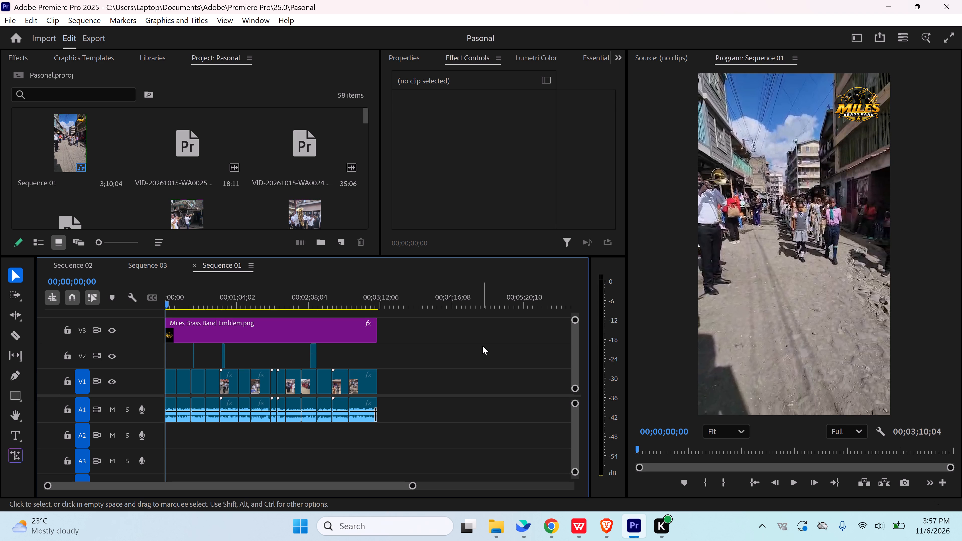
pyautogui.click(413, 383)
pyautogui.click(416, 344)
pyautogui.hotkey('ctrl', 's')
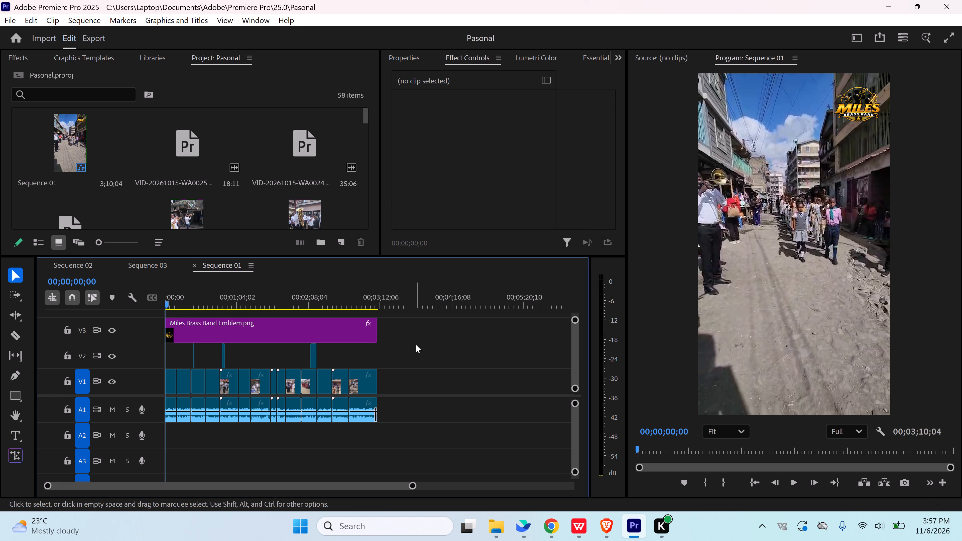
# Play the opening seconds of Sequence 01 to review the footage.
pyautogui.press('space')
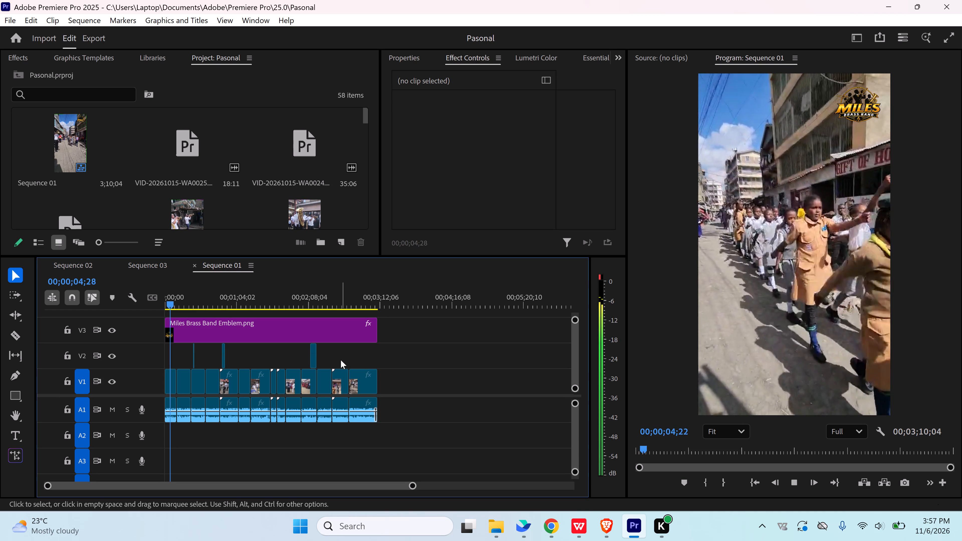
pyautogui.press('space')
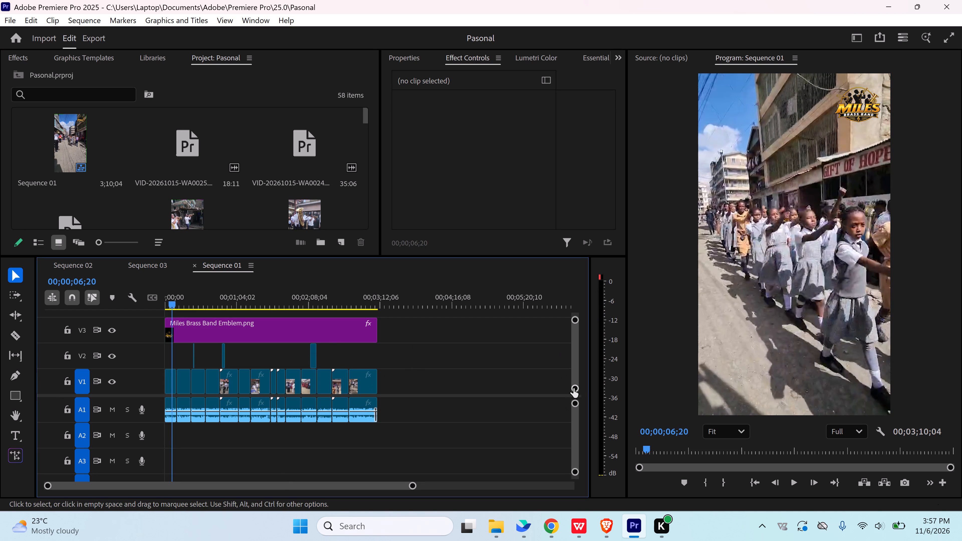
# Make room above track V3 in the timeline and return the playhead to the start of Sequence 01.
pyautogui.moveTo(576, 395); pyautogui.dragTo(575, 411)
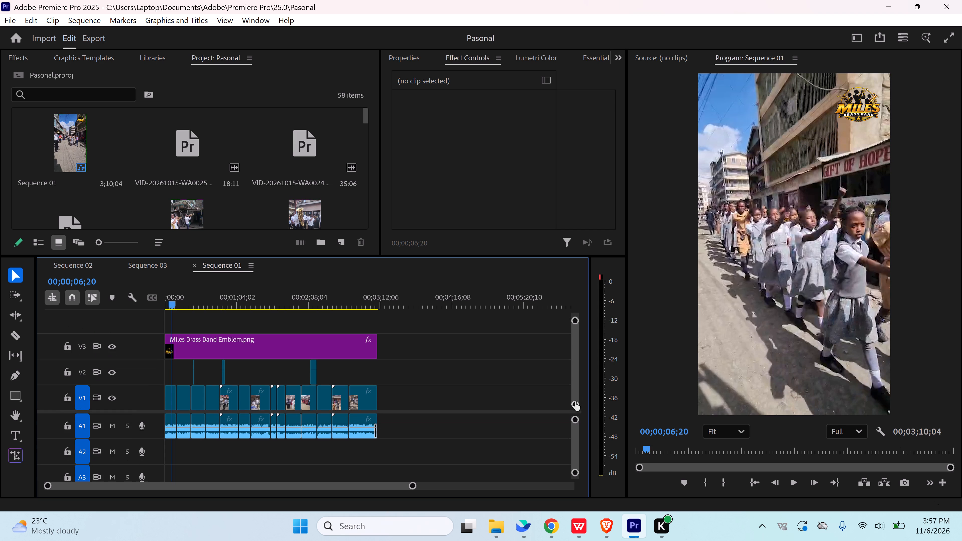
pyautogui.moveTo(575, 413); pyautogui.dragTo(576, 420)
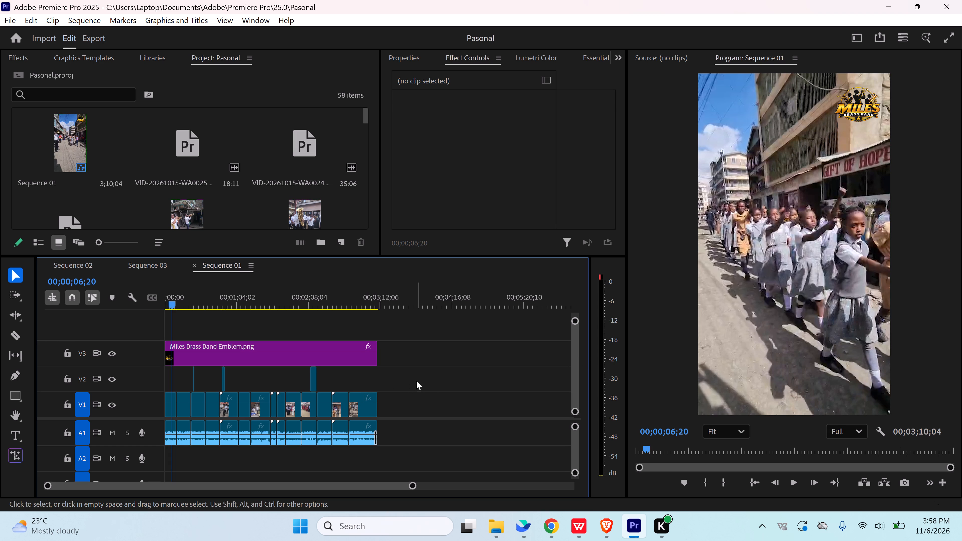
pyautogui.moveTo(574, 418); pyautogui.dragTo(574, 414)
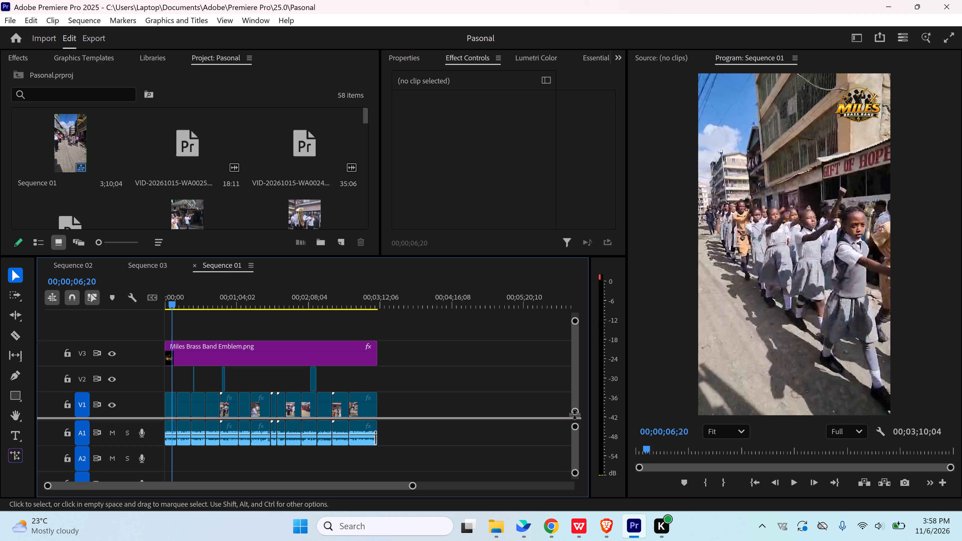
pyautogui.moveTo(574, 414); pyautogui.dragTo(576, 403)
pyautogui.moveTo(576, 403); pyautogui.dragTo(576, 408)
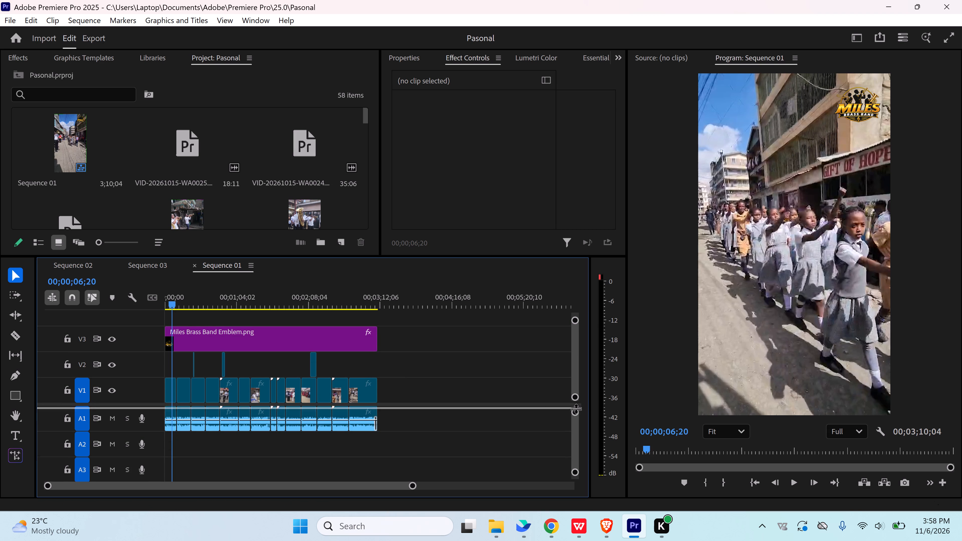
pyautogui.moveTo(576, 408); pyautogui.dragTo(576, 412)
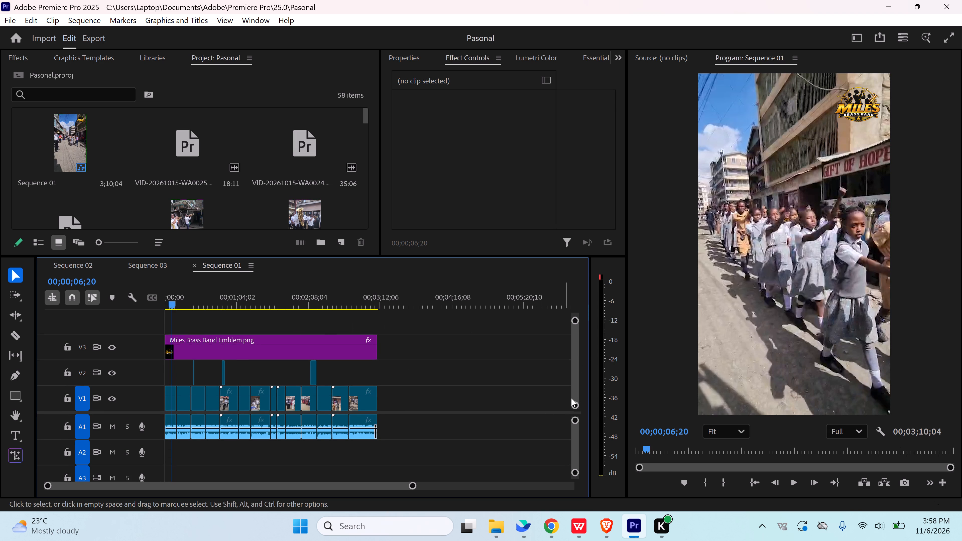
pyautogui.click(575, 321)
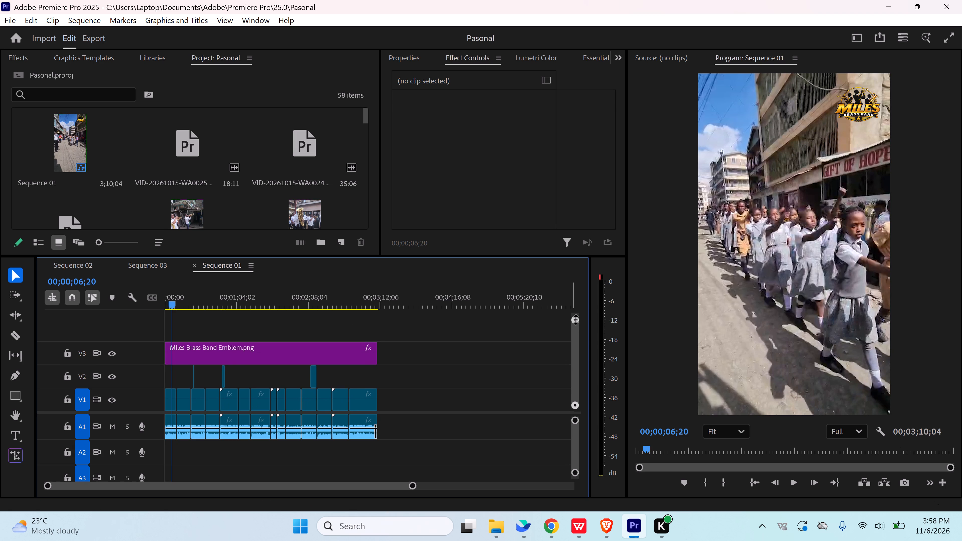
pyautogui.click(469, 375)
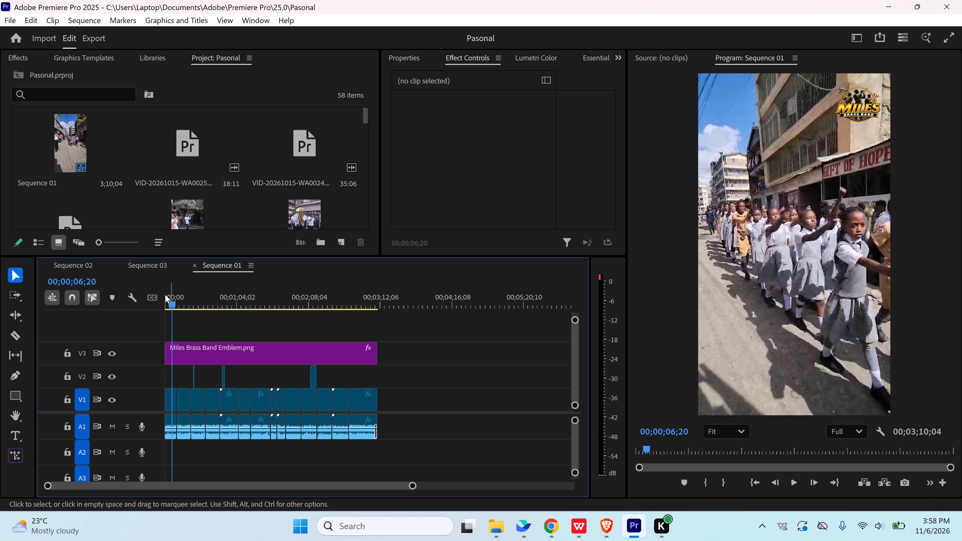
pyautogui.moveTo(174, 302); pyautogui.dragTo(149, 306)
pyautogui.click(446, 373)
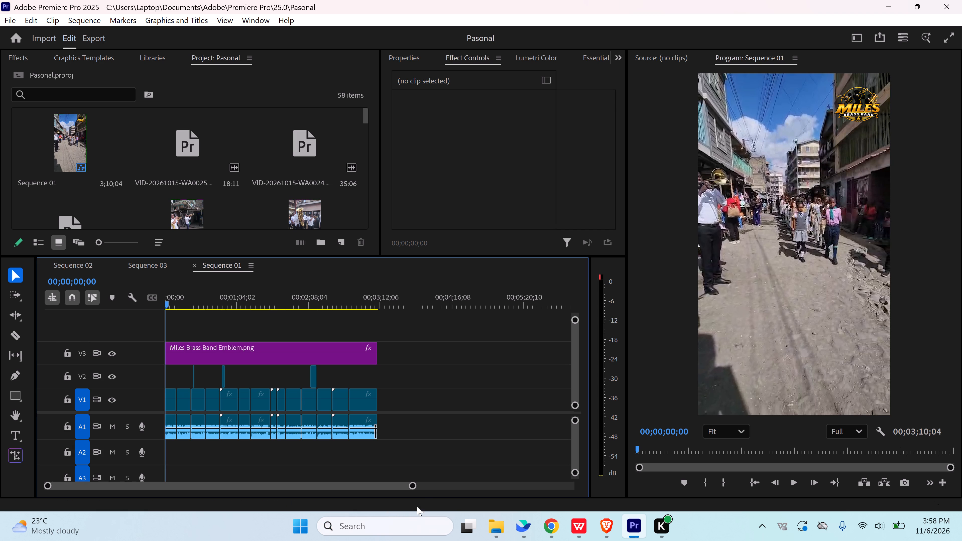
pyautogui.moveTo(413, 487); pyautogui.dragTo(403, 488)
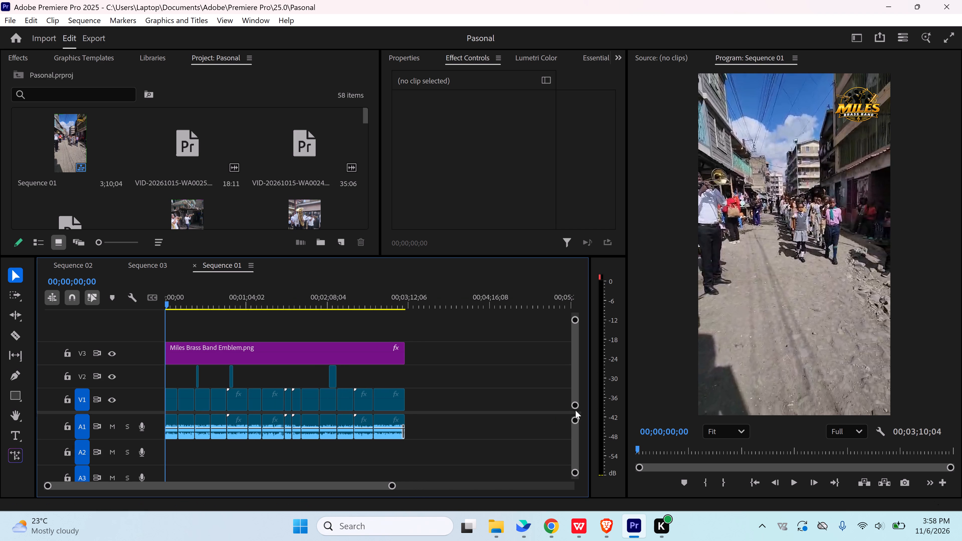
pyautogui.moveTo(575, 413); pyautogui.dragTo(575, 417)
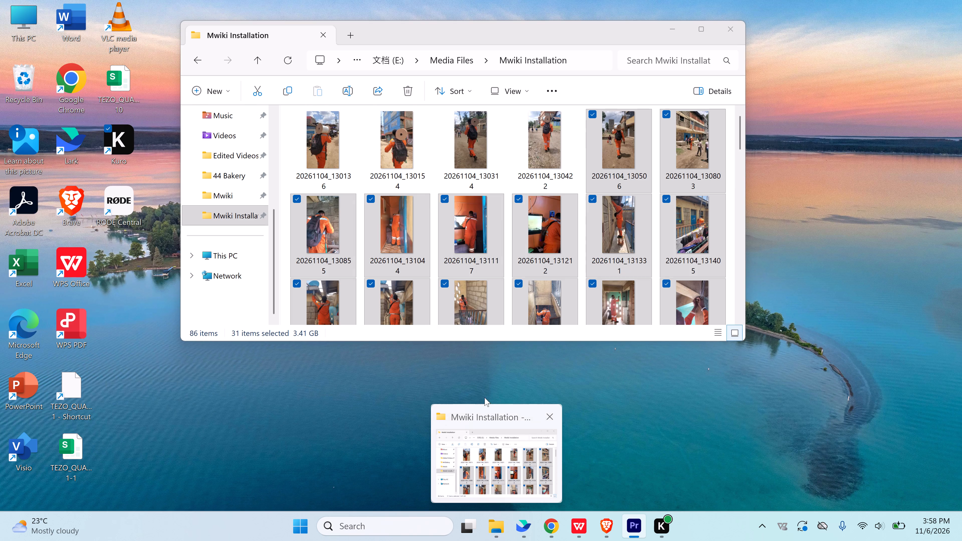
pyautogui.click(519, 347)
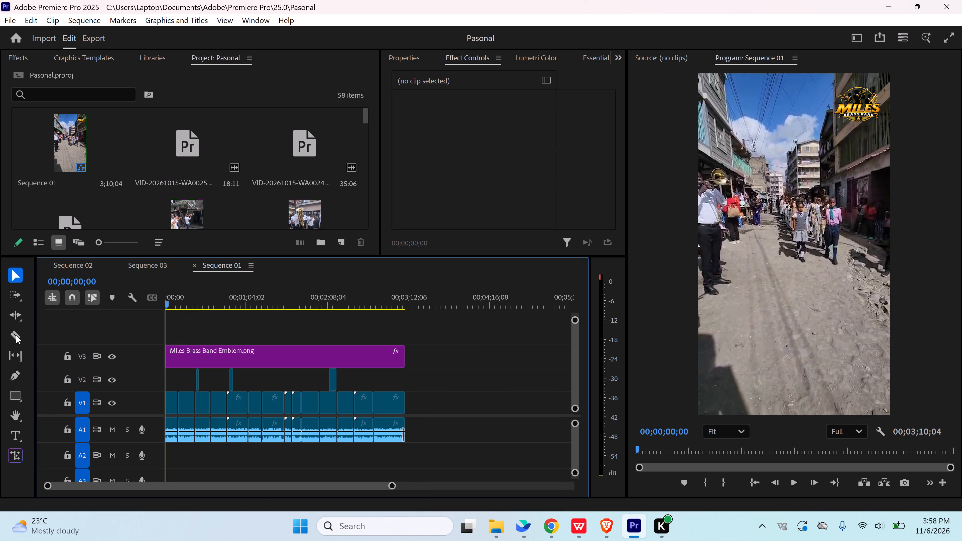
# Add a text layer containing the contact phone number over the video at the start of Sequence 01.
pyautogui.click(15, 437)
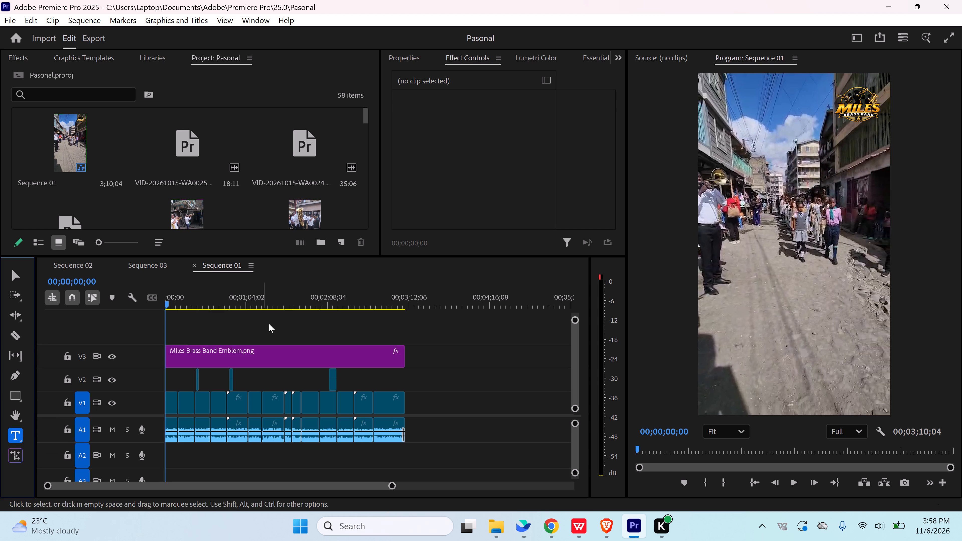
pyautogui.click(747, 255)
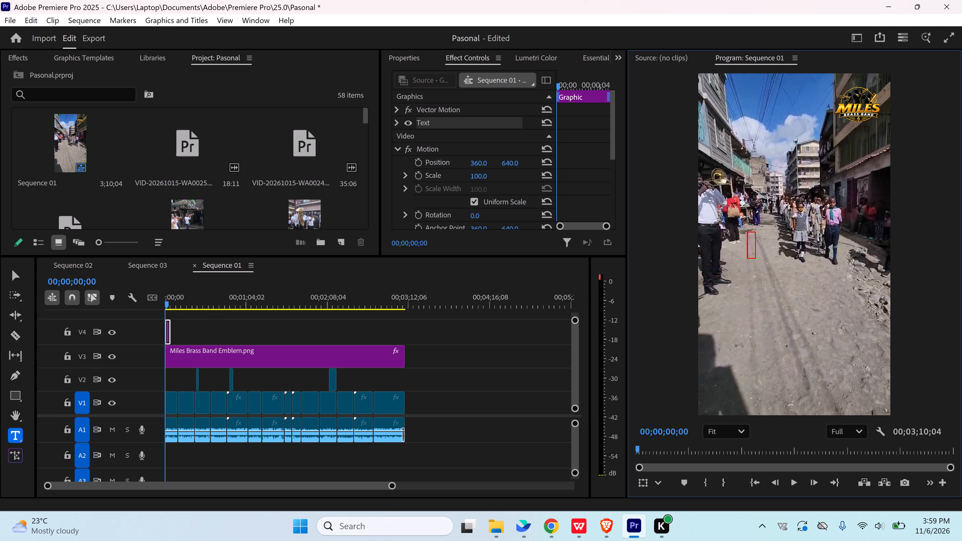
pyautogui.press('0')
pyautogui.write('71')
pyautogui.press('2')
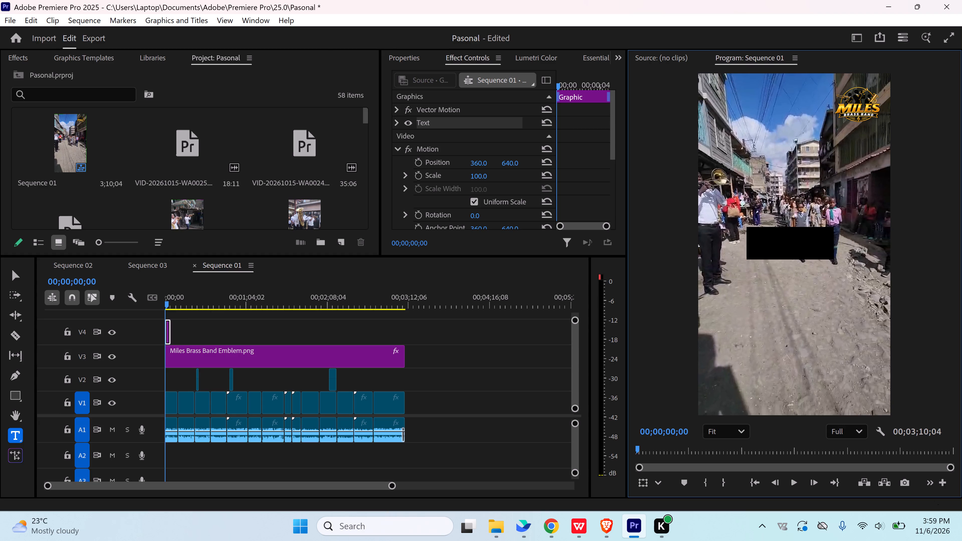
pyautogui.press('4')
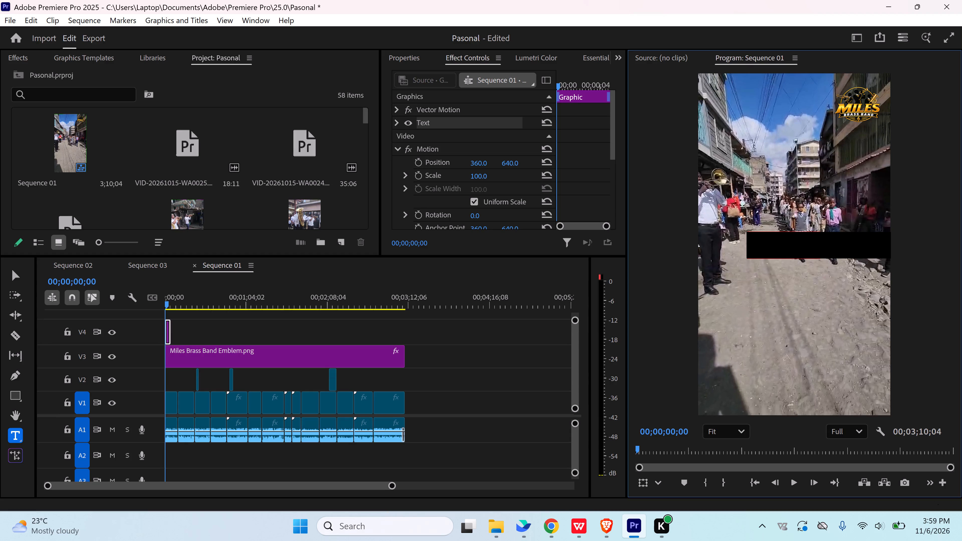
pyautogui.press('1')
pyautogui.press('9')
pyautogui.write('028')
# Extend the phone number text clip on V4 to match the end of the Miles Brass Band Emblem.png clip.
pyautogui.click(236, 329)
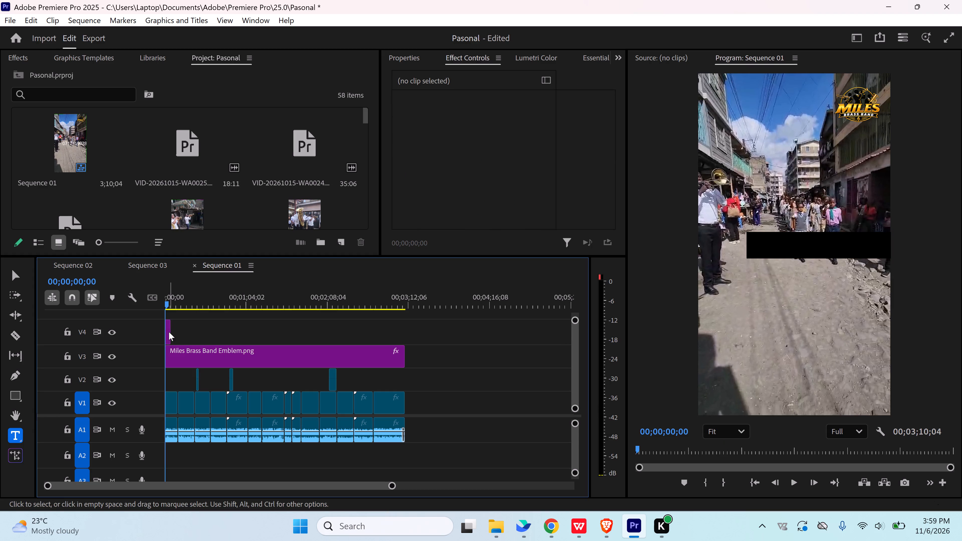
pyautogui.moveTo(171, 331); pyautogui.dragTo(339, 332)
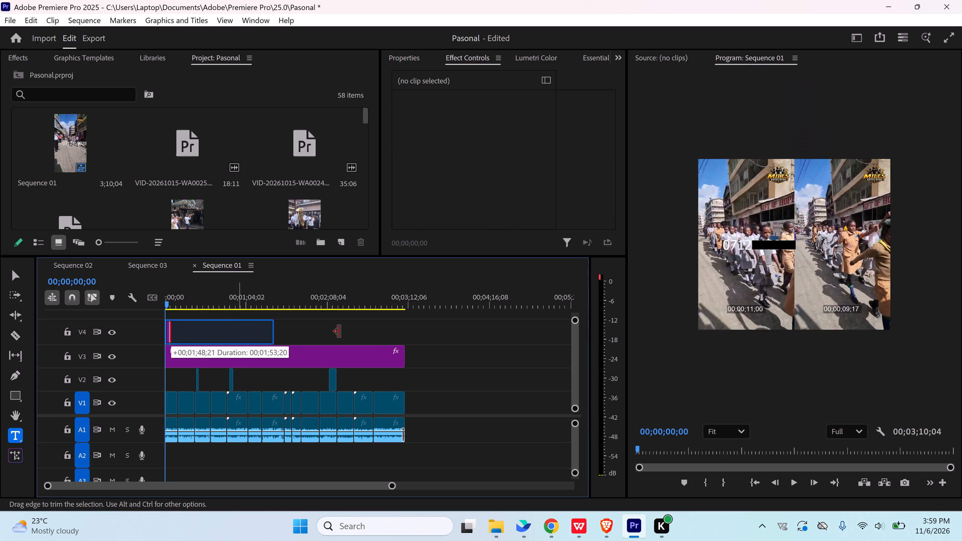
pyautogui.moveTo(339, 332); pyautogui.dragTo(405, 328)
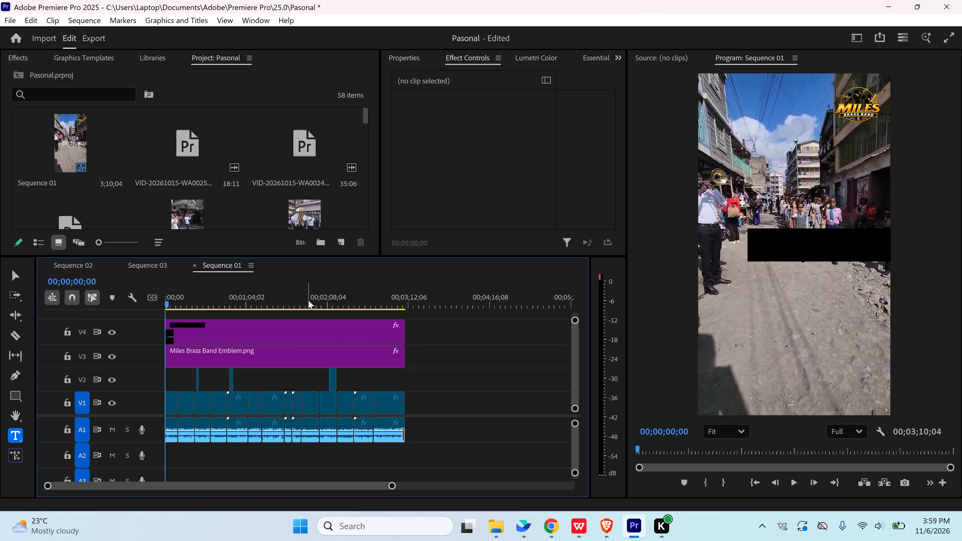
# At 00;01;51;19, shrink the phone number text and move it up to just below the Miles Brass Band logo's level.
pyautogui.click(308, 300)
pyautogui.click(318, 329)
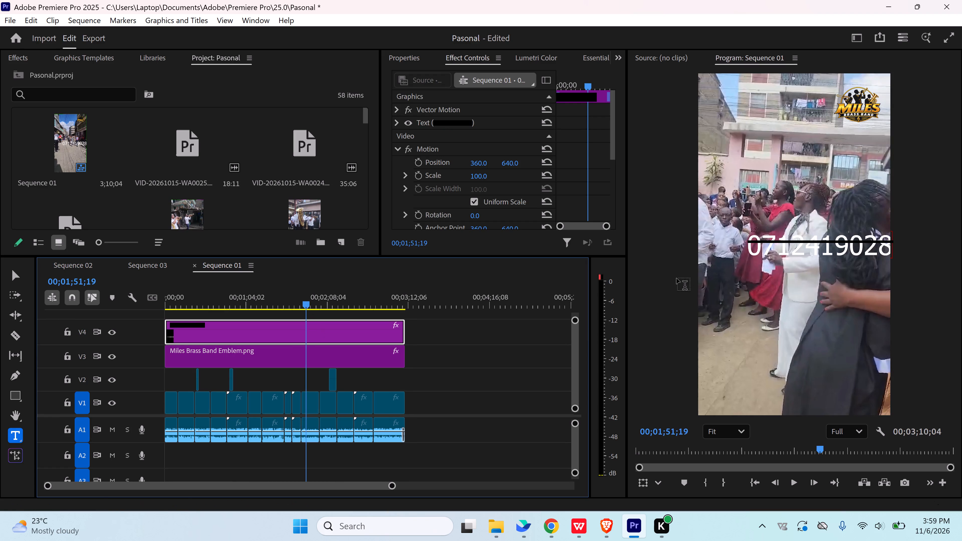
pyautogui.click(17, 273)
pyautogui.click(834, 244)
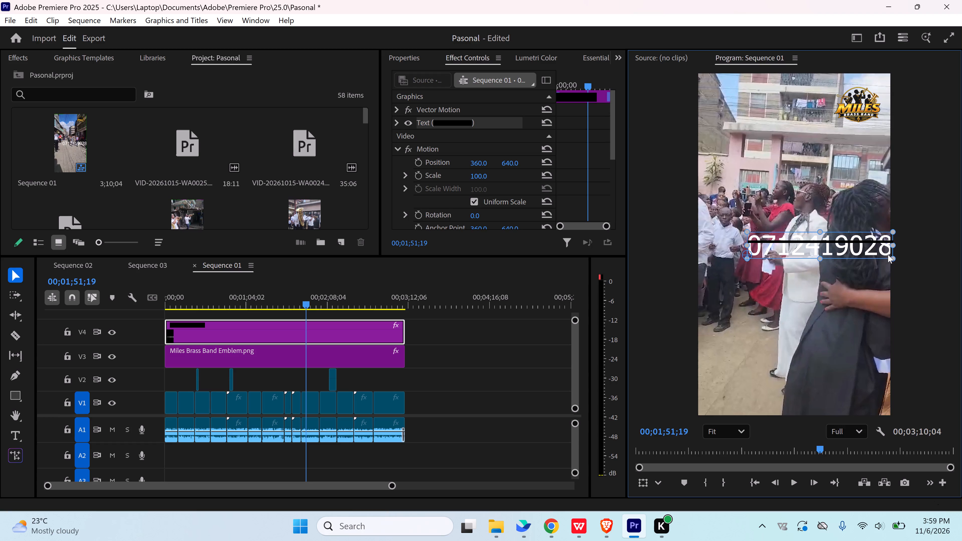
pyautogui.moveTo(894, 261); pyautogui.dragTo(871, 253)
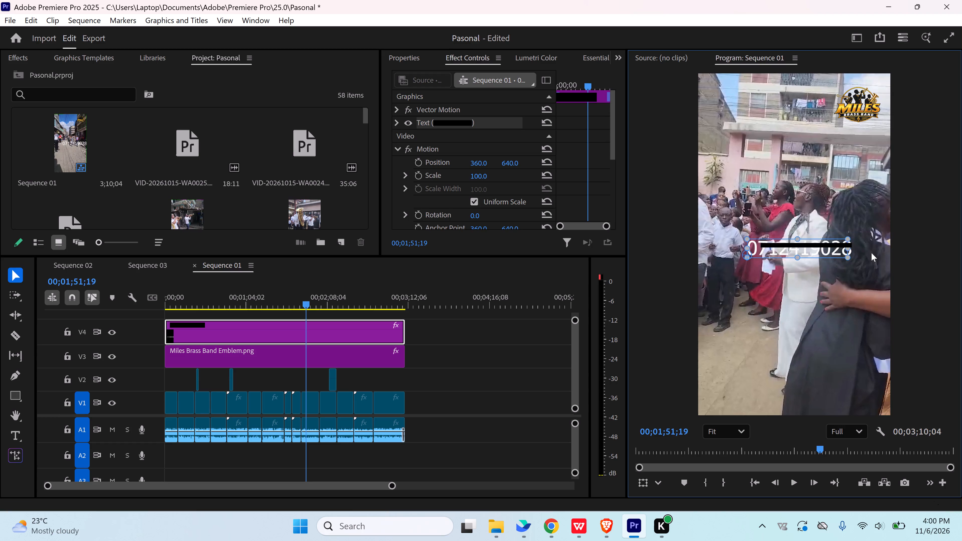
pyautogui.moveTo(871, 253); pyautogui.dragTo(874, 254)
pyautogui.moveTo(816, 247); pyautogui.dragTo(820, 252)
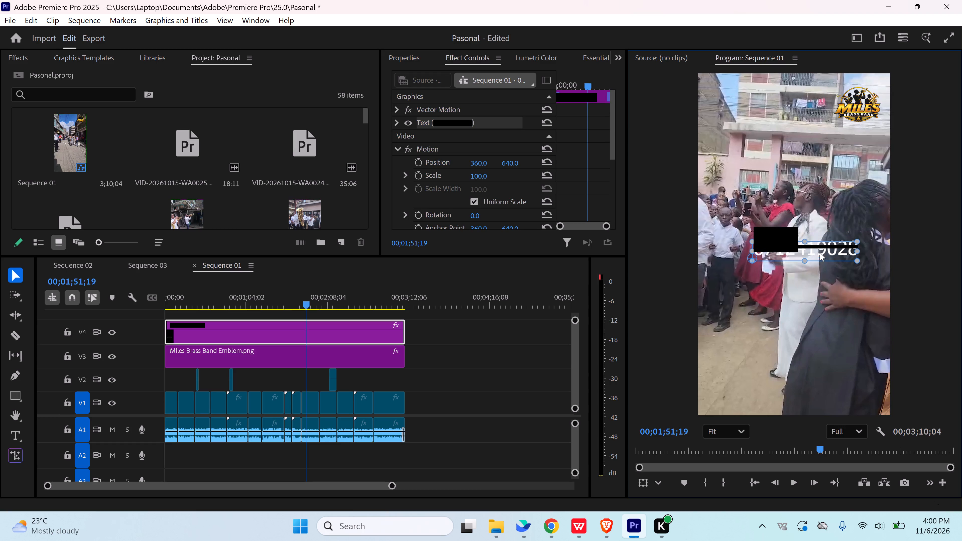
pyautogui.moveTo(820, 252); pyautogui.dragTo(815, 247)
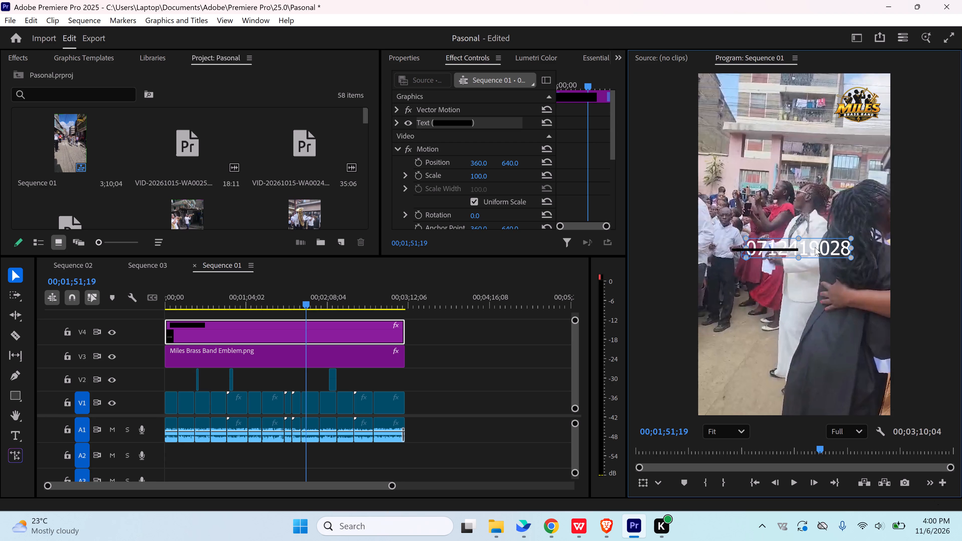
pyautogui.moveTo(815, 247); pyautogui.dragTo(817, 146)
pyautogui.moveTo(852, 156); pyautogui.dragTo(850, 153)
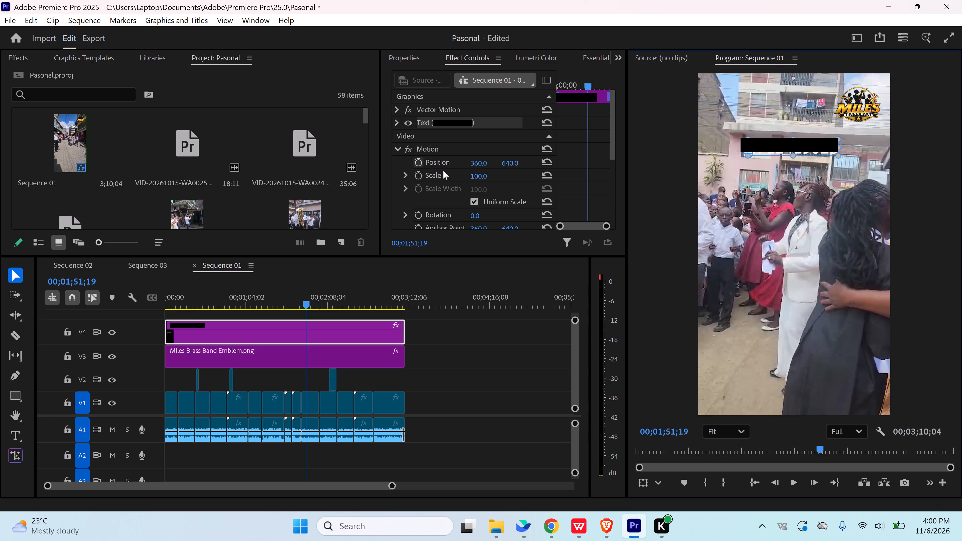
# Set the phone number text clip's Motion scale to 92.
pyautogui.moveTo(480, 177); pyautogui.dragTo(474, 178)
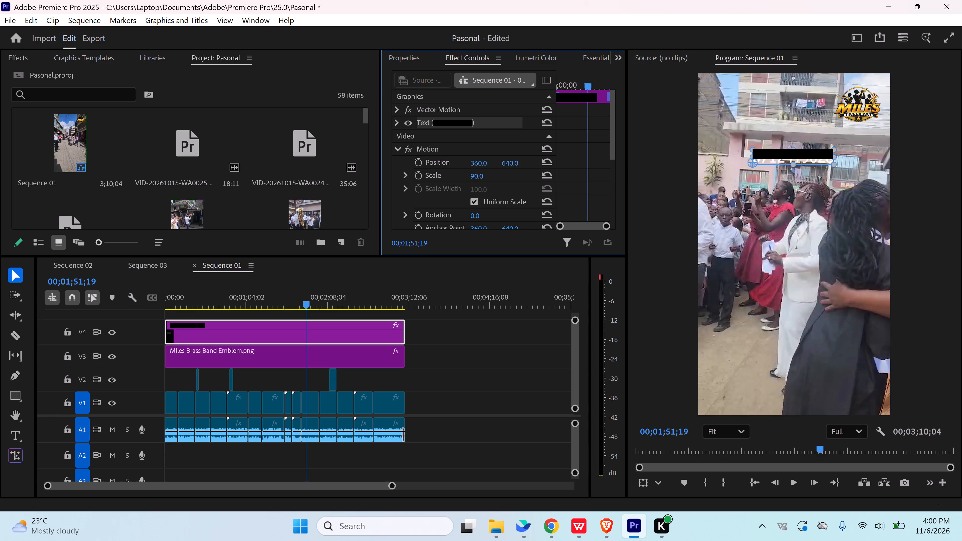
pyautogui.moveTo(474, 178); pyautogui.dragTo(475, 178)
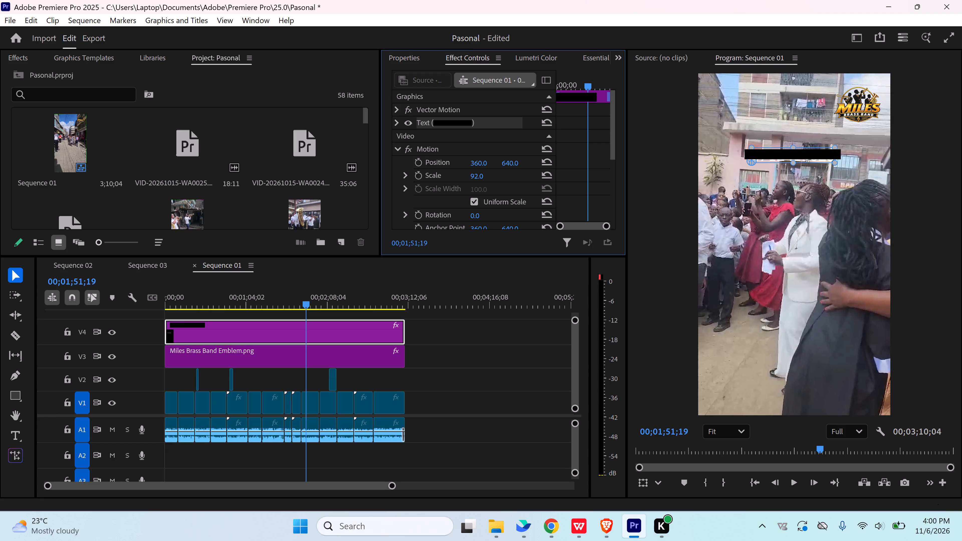
# Move the phone number text from below the logo's level down to near the bottom edge of the video frame.
pyautogui.moveTo(805, 153); pyautogui.dragTo(805, 347)
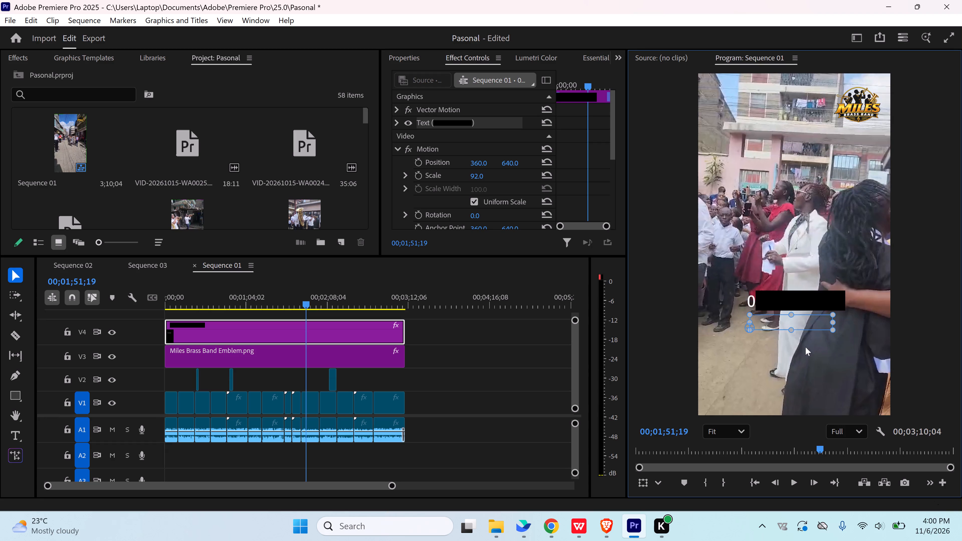
pyautogui.moveTo(805, 347); pyautogui.dragTo(806, 388)
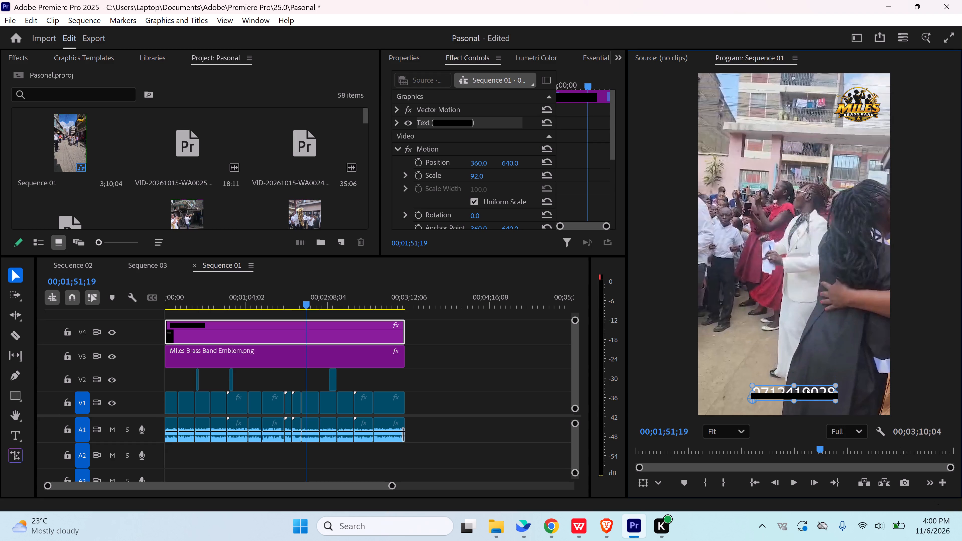
pyautogui.moveTo(806, 388); pyautogui.dragTo(807, 180)
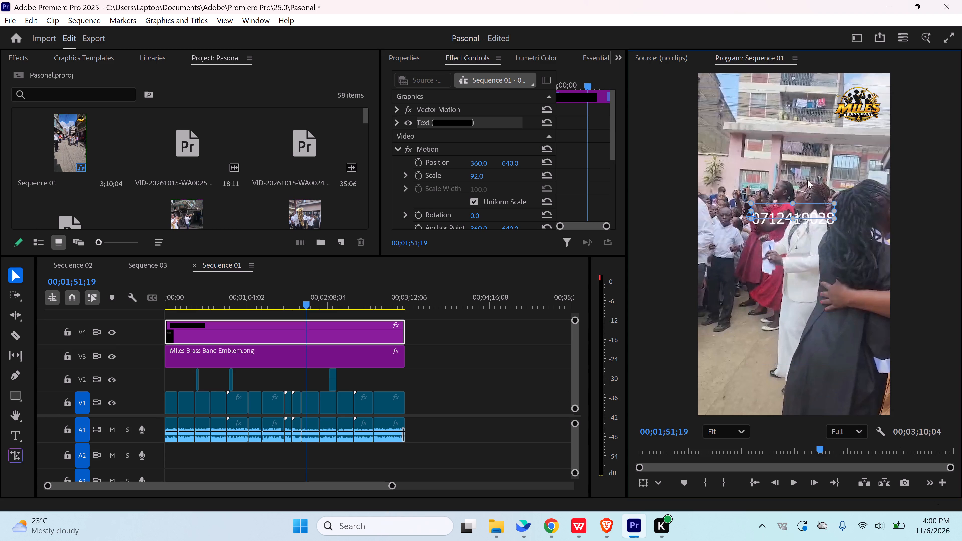
pyautogui.moveTo(807, 180); pyautogui.dragTo(812, 136)
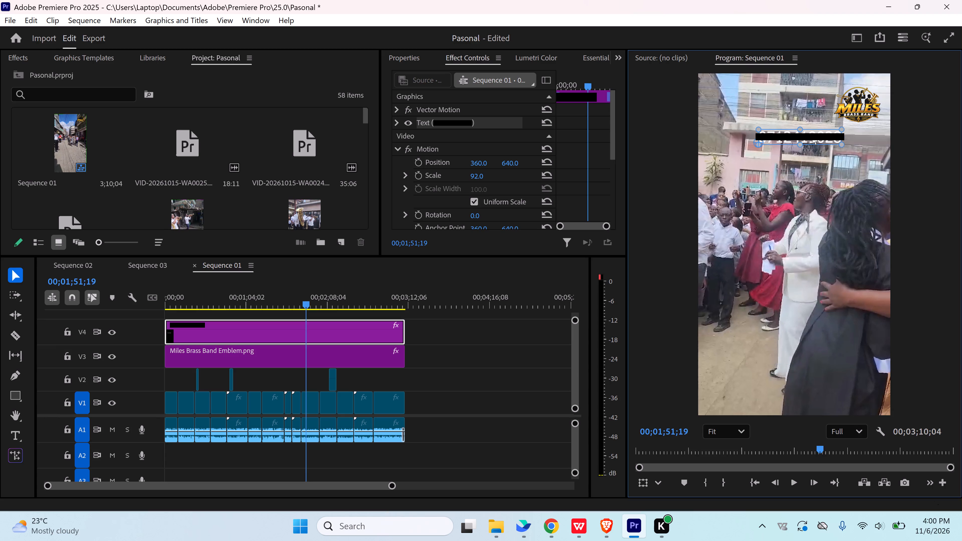
pyautogui.moveTo(812, 136); pyautogui.dragTo(820, 375)
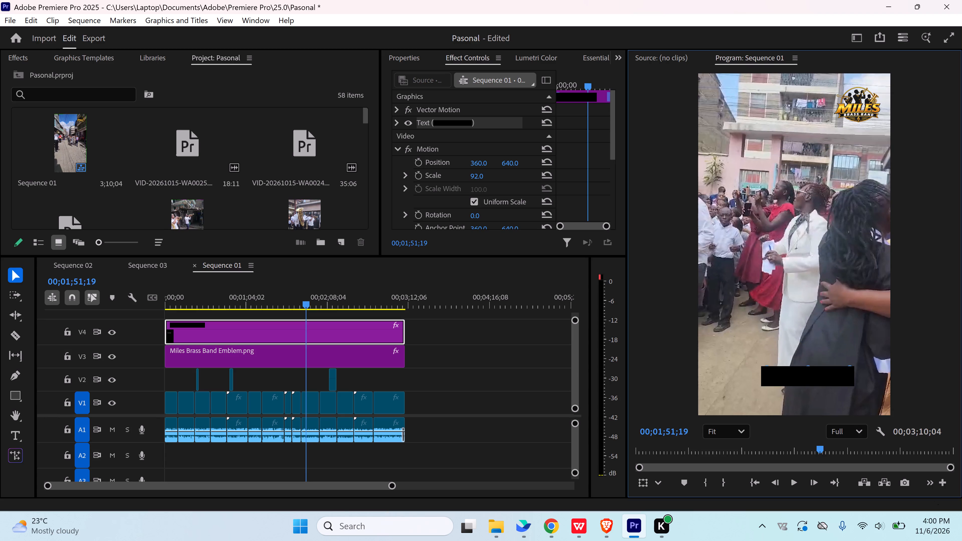
pyautogui.moveTo(820, 375); pyautogui.dragTo(812, 388)
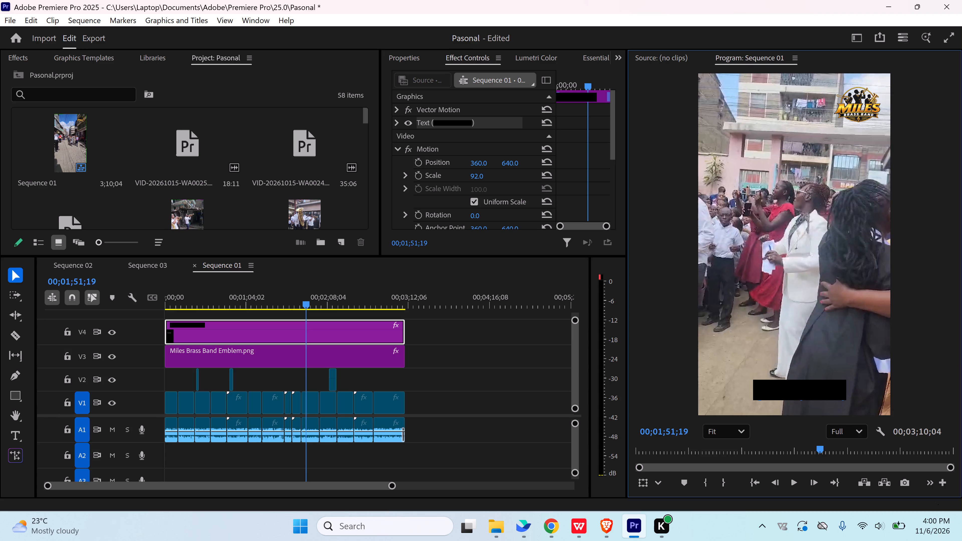
pyautogui.moveTo(812, 388); pyautogui.dragTo(818, 387)
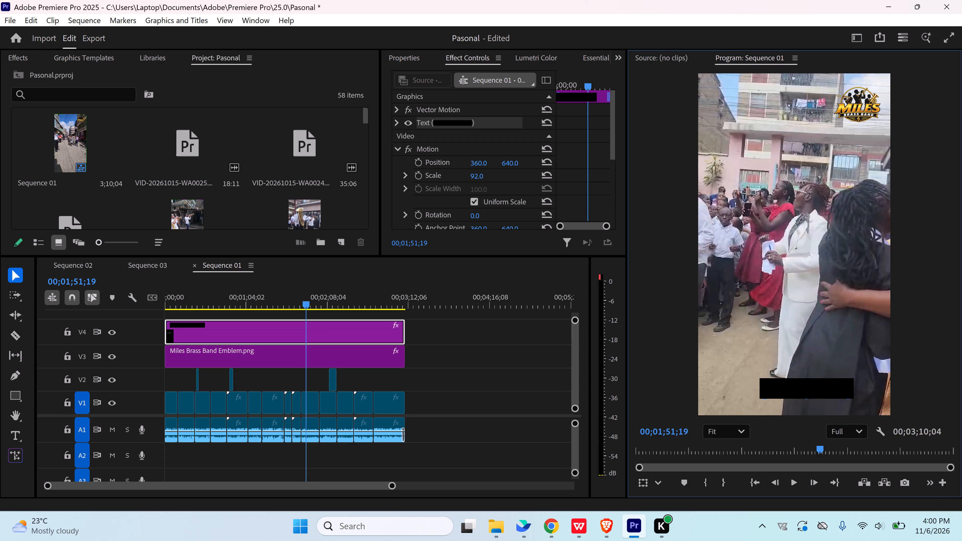
pyautogui.moveTo(818, 387); pyautogui.dragTo(812, 387)
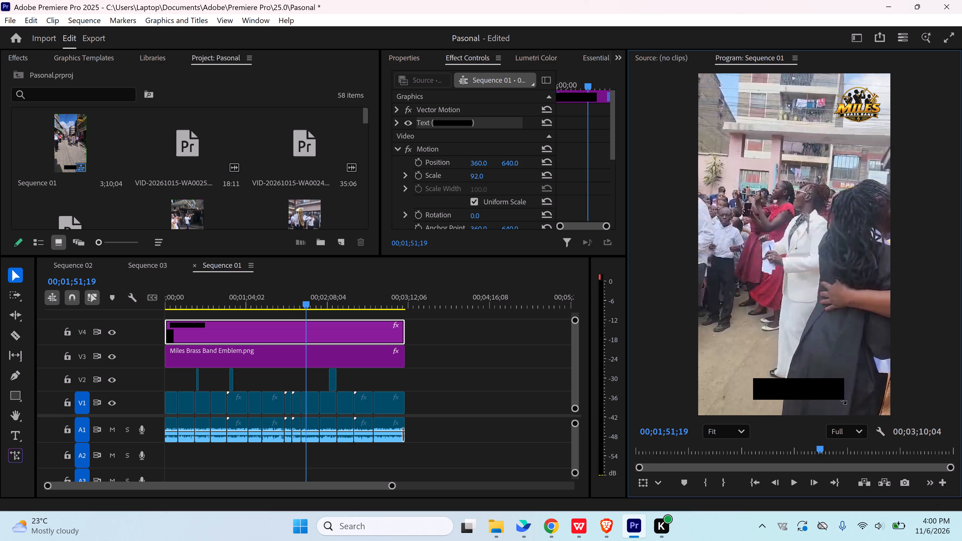
# Adjust the phone number text near the bottom of the frame, raising it slightly and roughly centring it horizontally.
pyautogui.click(842, 396)
pyautogui.moveTo(818, 389); pyautogui.dragTo(826, 389)
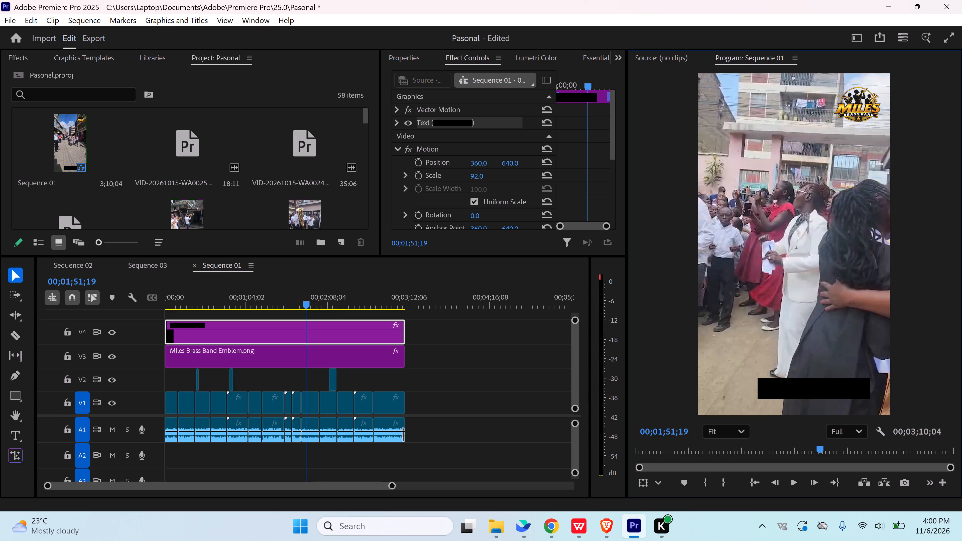
pyautogui.moveTo(826, 389); pyautogui.dragTo(795, 385)
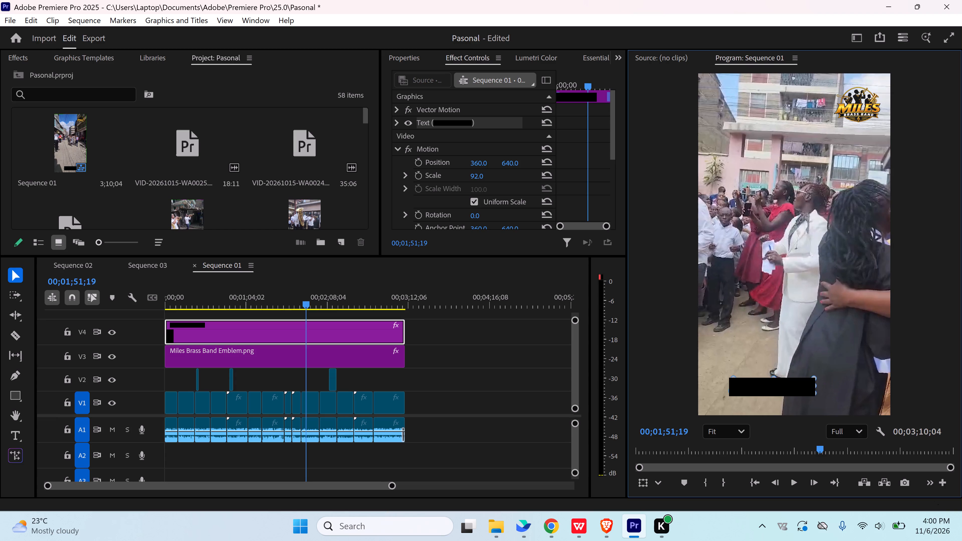
pyautogui.moveTo(795, 385); pyautogui.dragTo(820, 390)
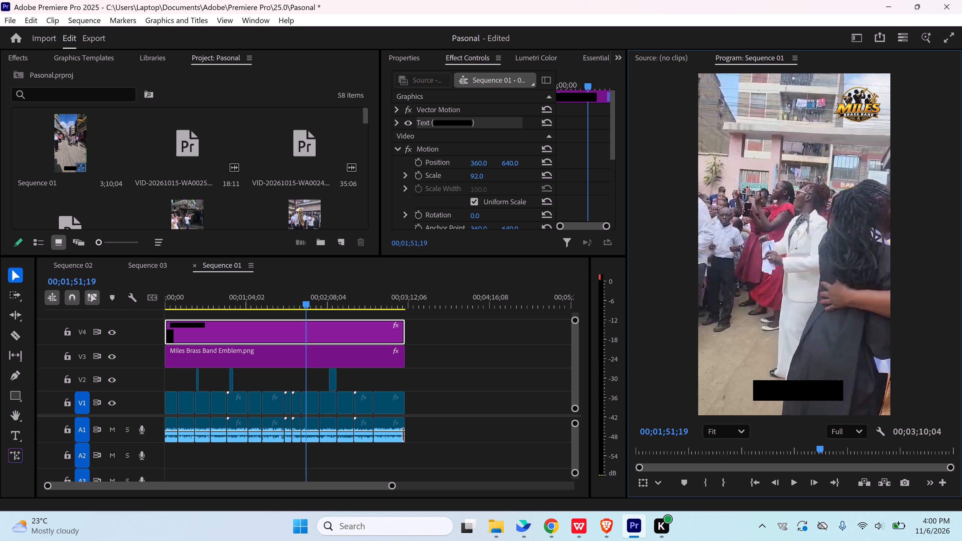
pyautogui.moveTo(820, 390); pyautogui.dragTo(818, 374)
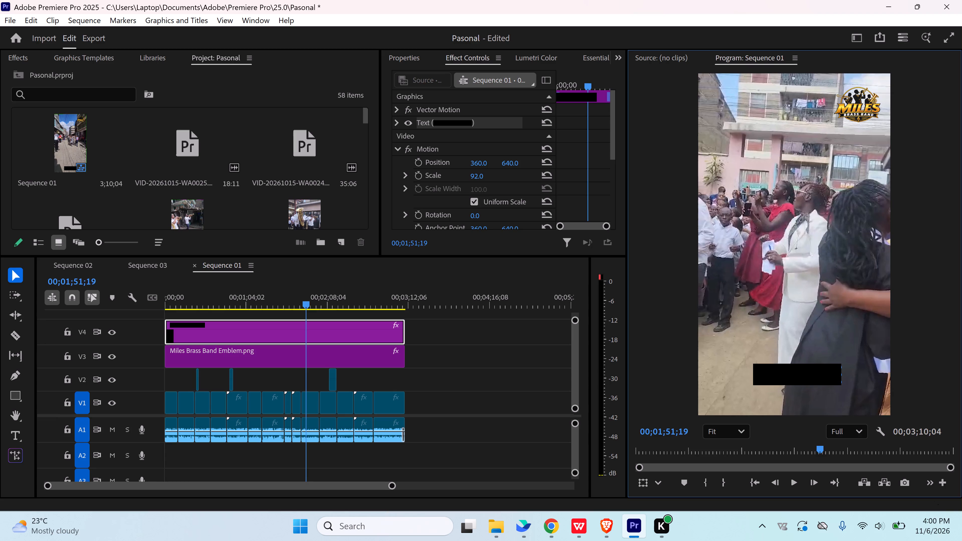
pyautogui.moveTo(818, 374); pyautogui.dragTo(816, 371)
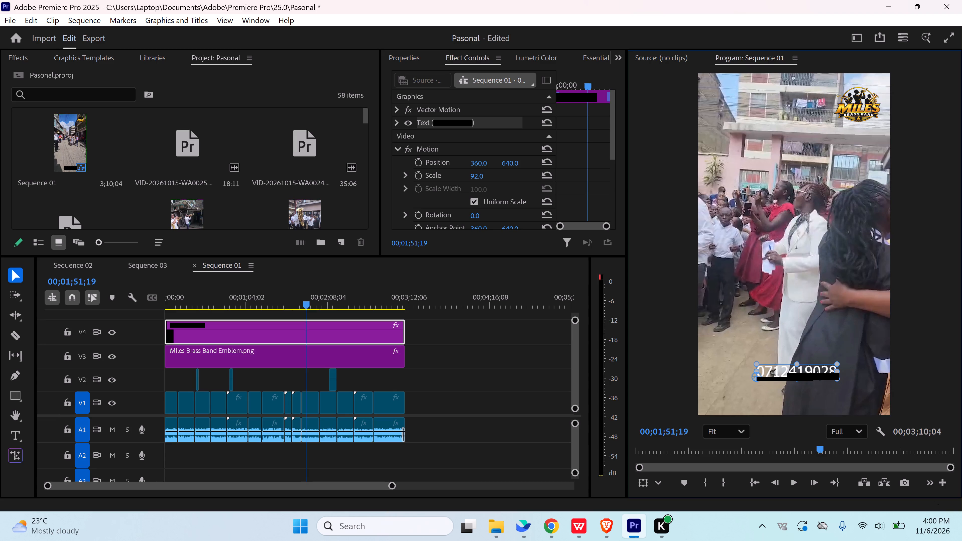
pyautogui.moveTo(816, 371); pyautogui.dragTo(812, 370)
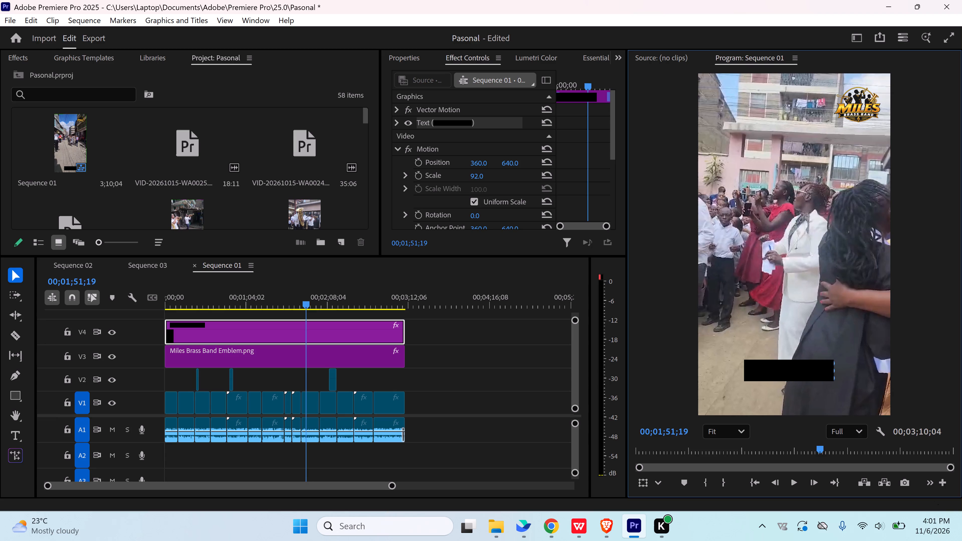
pyautogui.moveTo(812, 370); pyautogui.dragTo(815, 370)
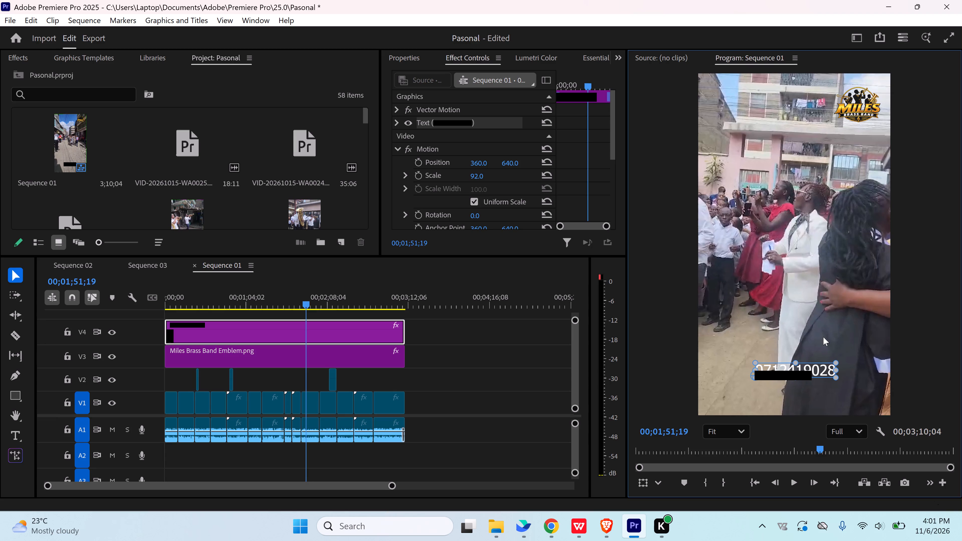
pyautogui.click(823, 337)
pyautogui.click(806, 370)
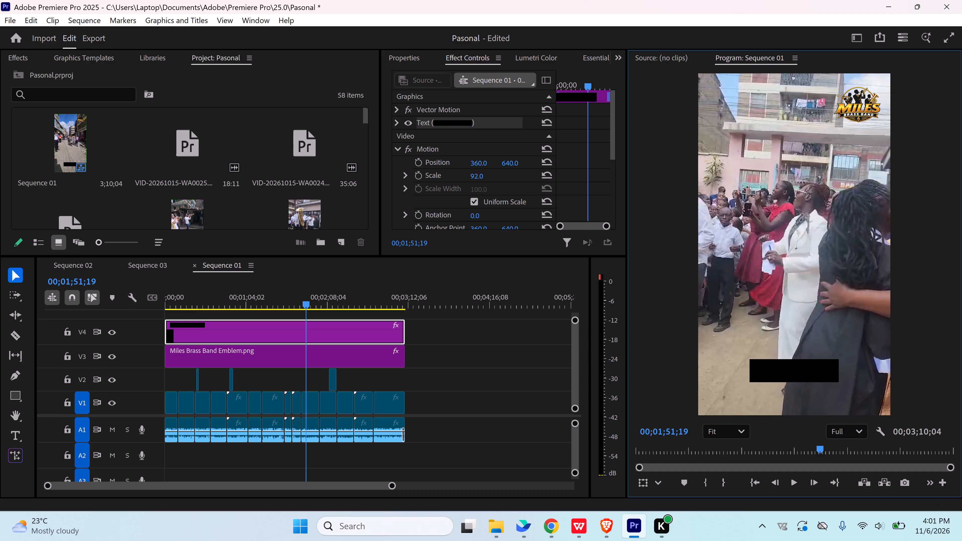
pyautogui.moveTo(812, 367); pyautogui.dragTo(810, 367)
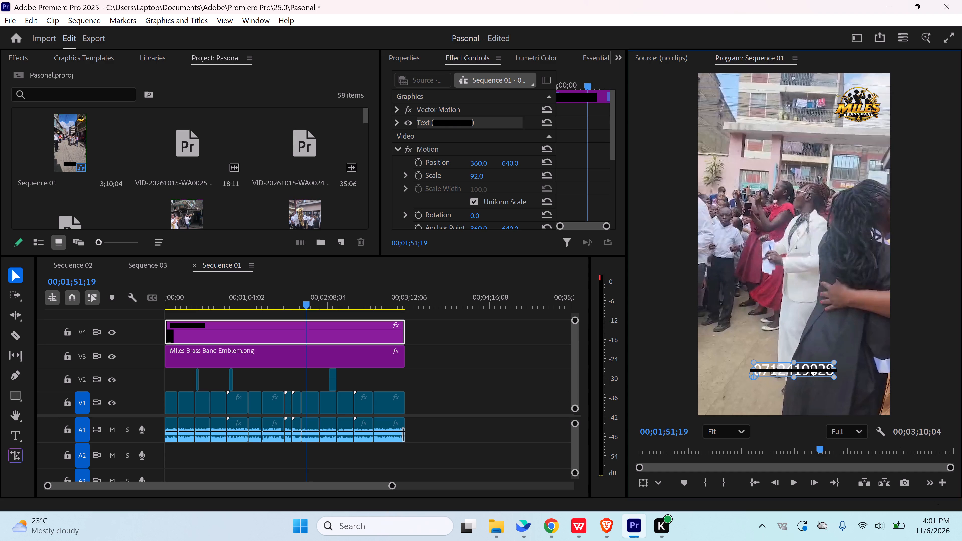
pyautogui.moveTo(810, 367); pyautogui.dragTo(816, 368)
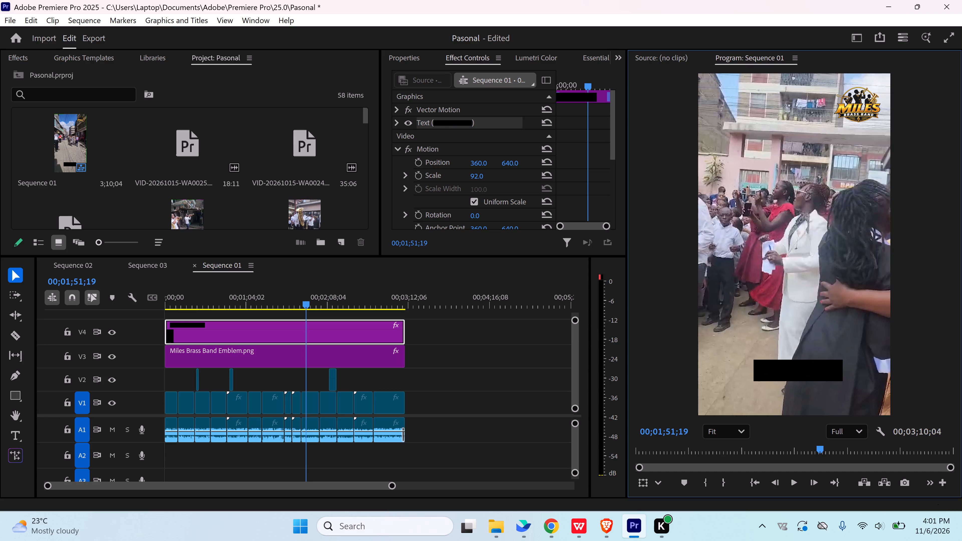
pyautogui.moveTo(816, 368); pyautogui.dragTo(817, 368)
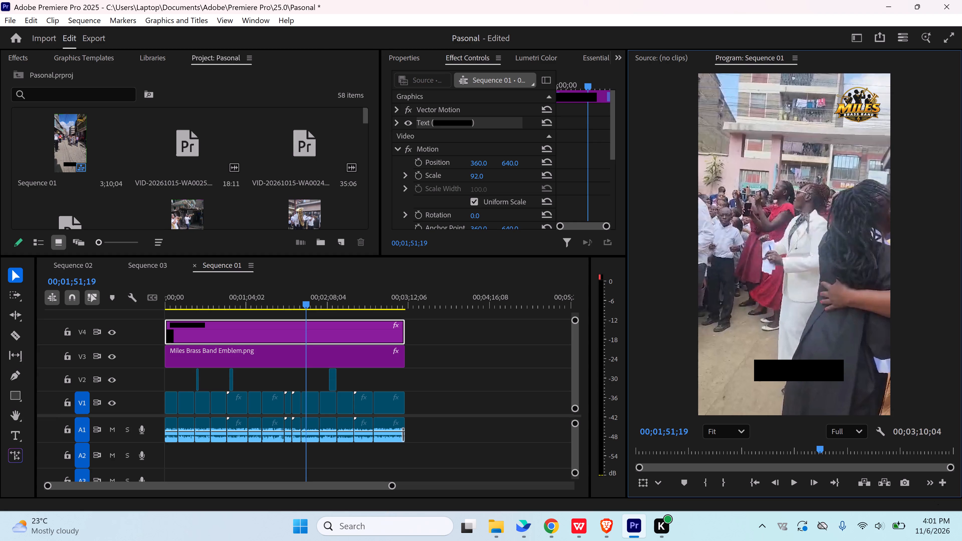
# Try the phone number text higher in the frame, settling it roughly centred, slightly farther above the bottom edge.
pyautogui.click(834, 333)
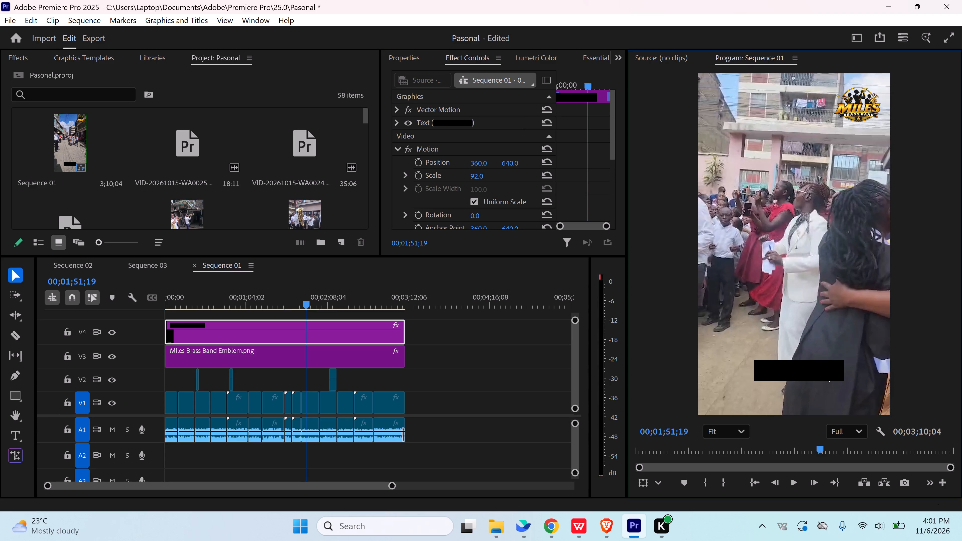
pyautogui.click(815, 372)
pyautogui.moveTo(820, 369); pyautogui.dragTo(821, 363)
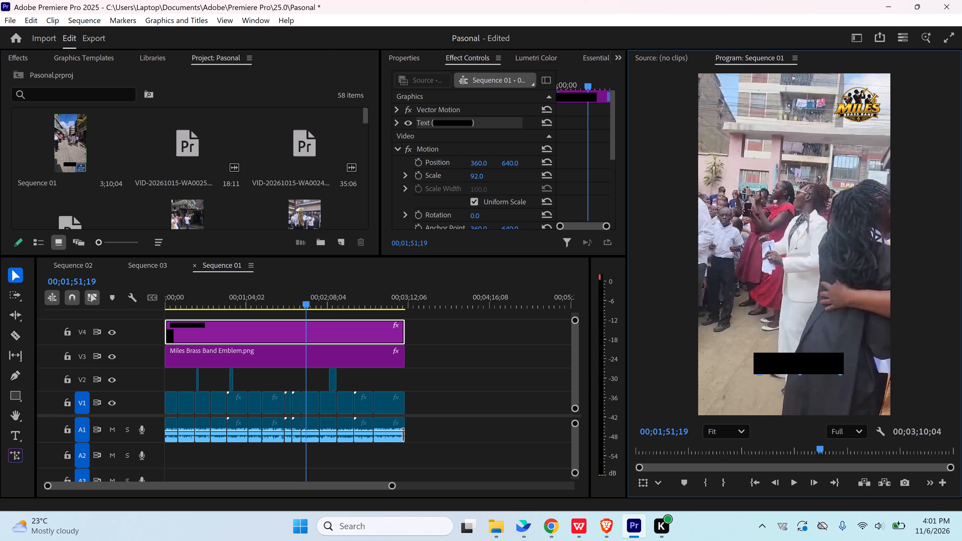
pyautogui.moveTo(821, 363); pyautogui.dragTo(824, 362)
pyautogui.moveTo(824, 362); pyautogui.dragTo(823, 279)
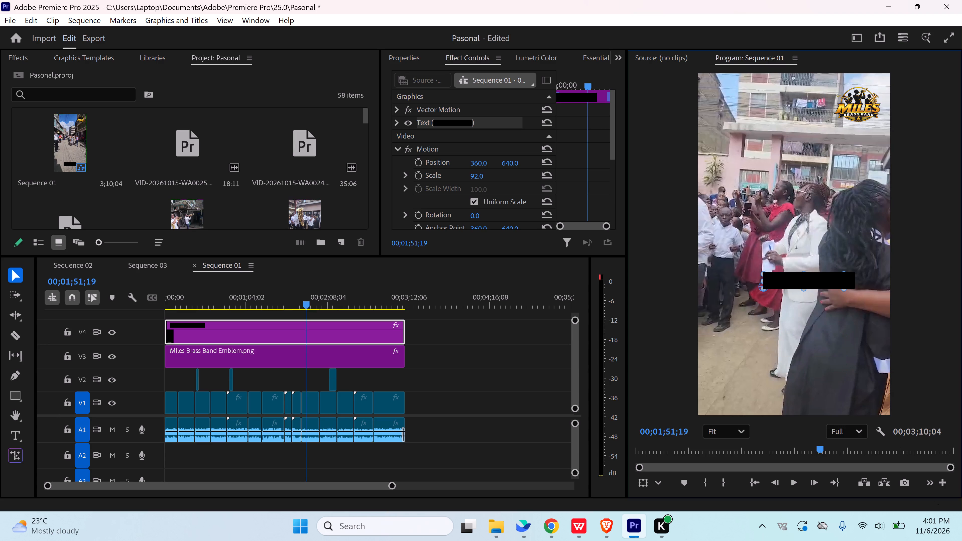
pyautogui.moveTo(823, 279); pyautogui.dragTo(819, 350)
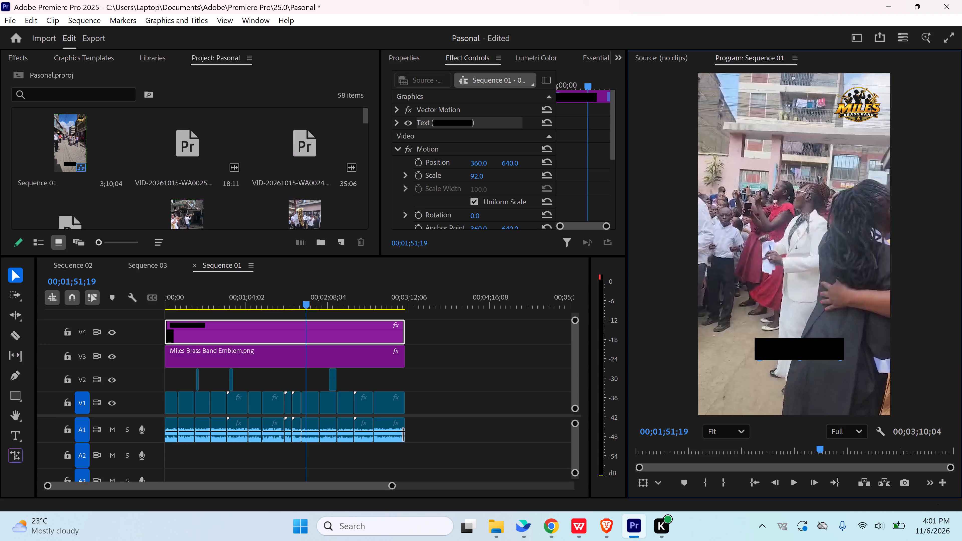
pyautogui.moveTo(819, 350); pyautogui.dragTo(817, 349)
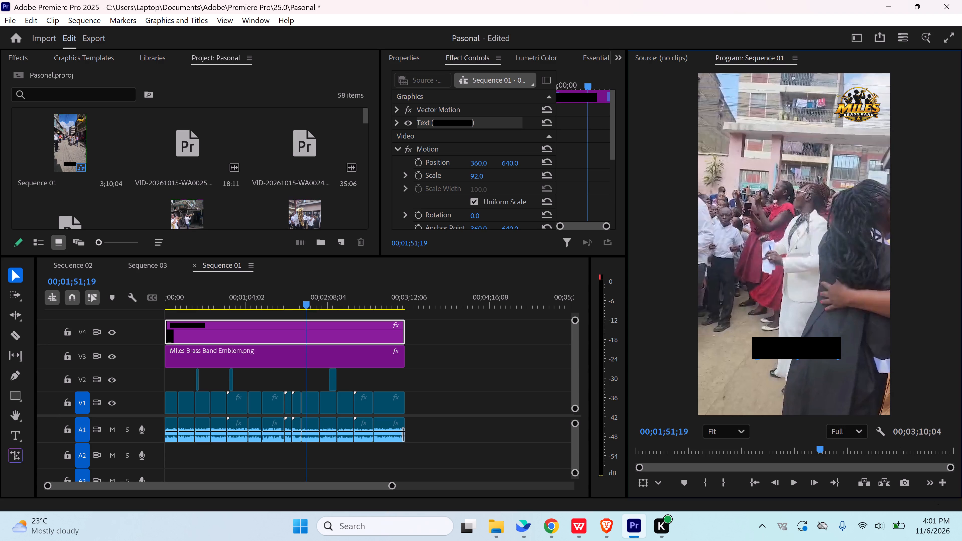
pyautogui.moveTo(817, 349); pyautogui.dragTo(821, 356)
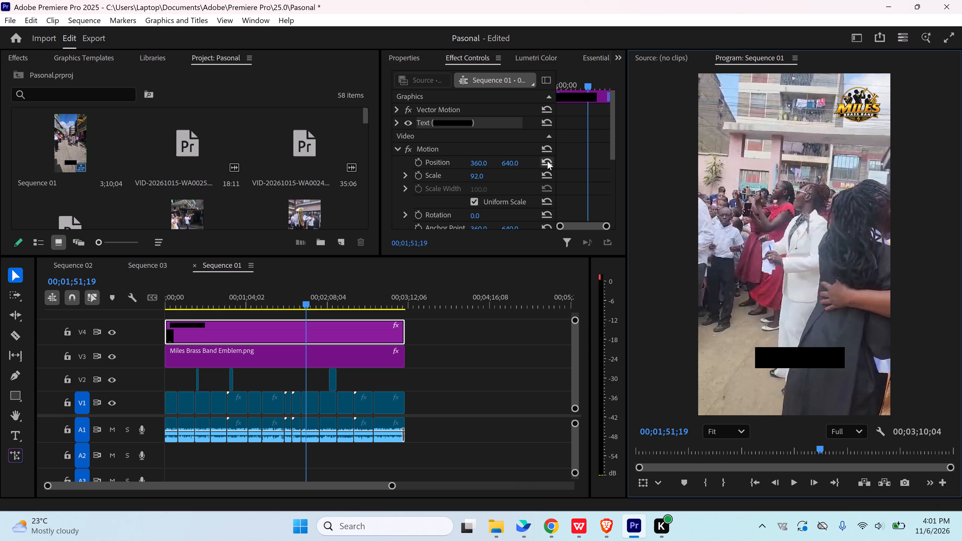
# Lower the opacity of the phone number text clip.
pyautogui.moveTo(613, 142); pyautogui.dragTo(613, 175)
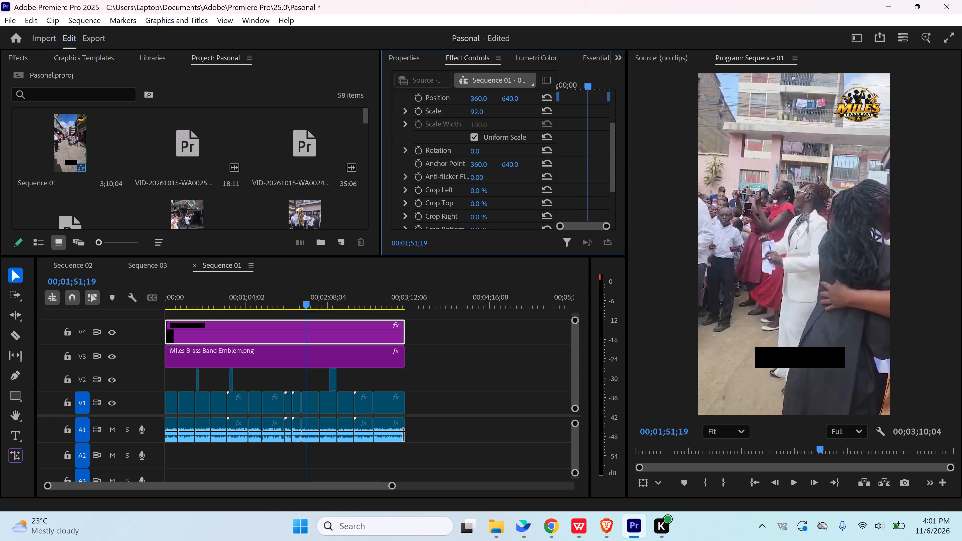
pyautogui.doubleClick(818, 357)
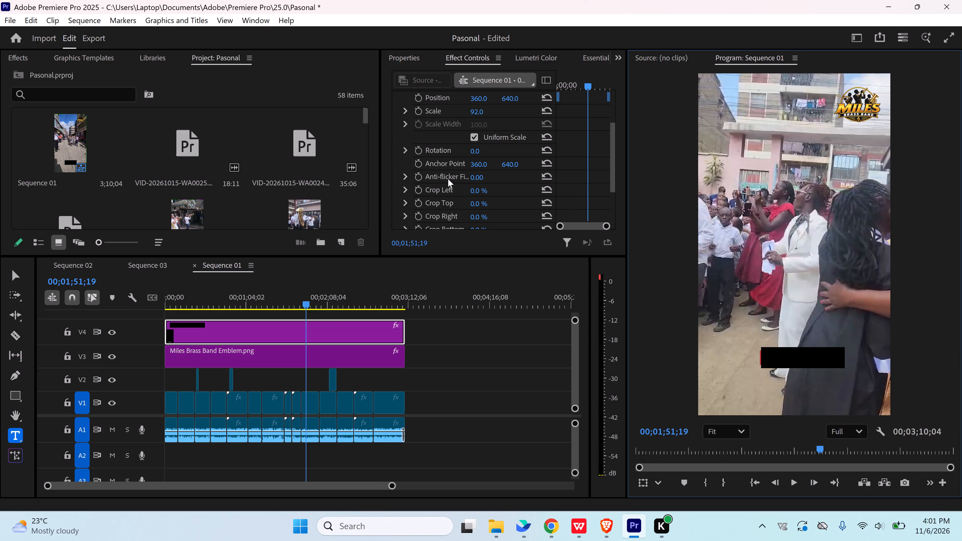
pyautogui.scroll(-1, 457, 196)
pyautogui.scroll(-3, 522, 196)
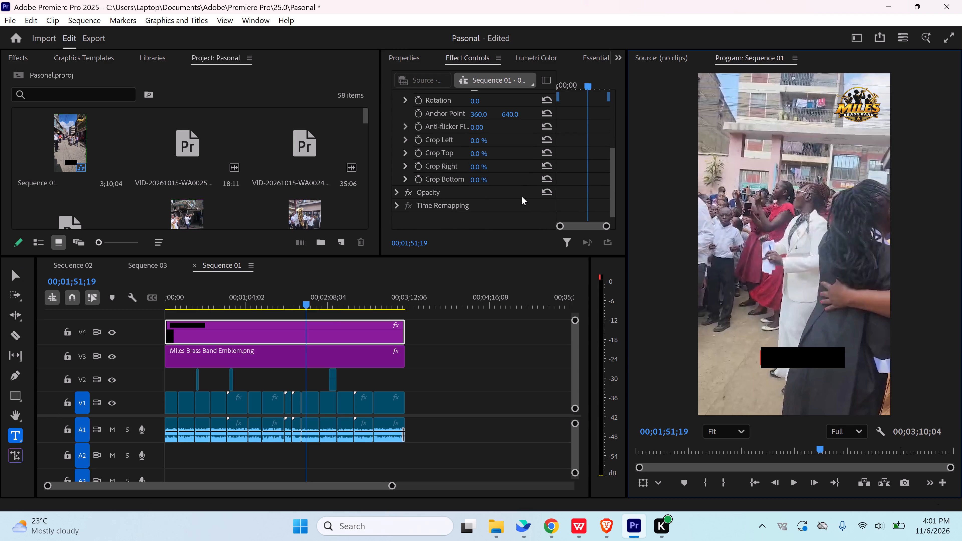
pyautogui.scroll(-1, 522, 196)
pyautogui.click(399, 181)
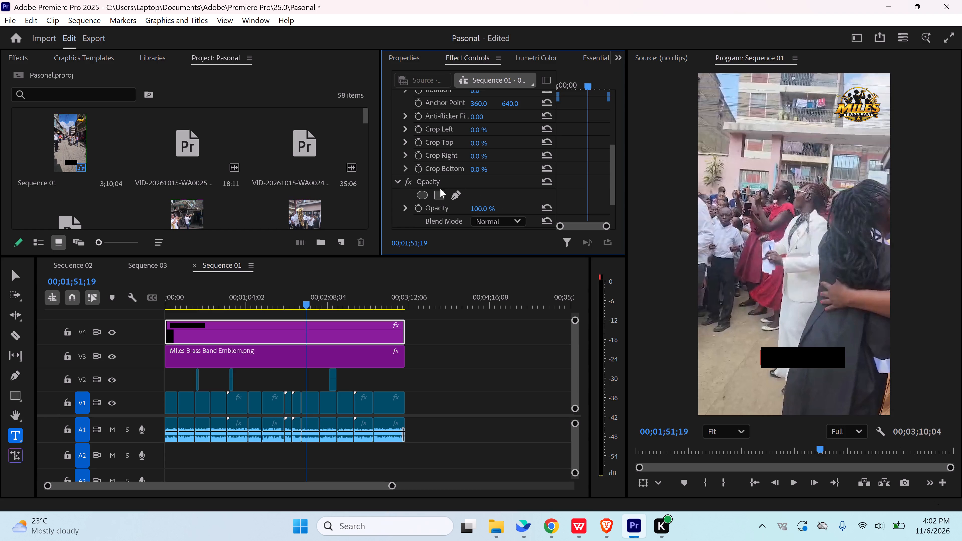
pyautogui.moveTo(478, 208); pyautogui.dragTo(472, 208)
pyautogui.moveTo(472, 208); pyautogui.dragTo(460, 208)
# Deselect the phone number text clip and return the playhead to the start of Sequence 01.
pyautogui.click(484, 335)
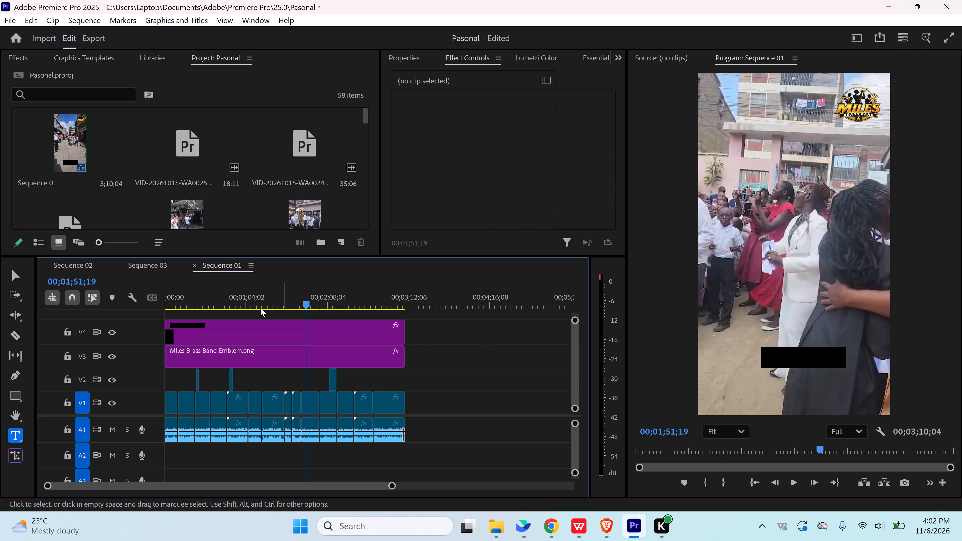
pyautogui.moveTo(248, 301); pyautogui.dragTo(129, 316)
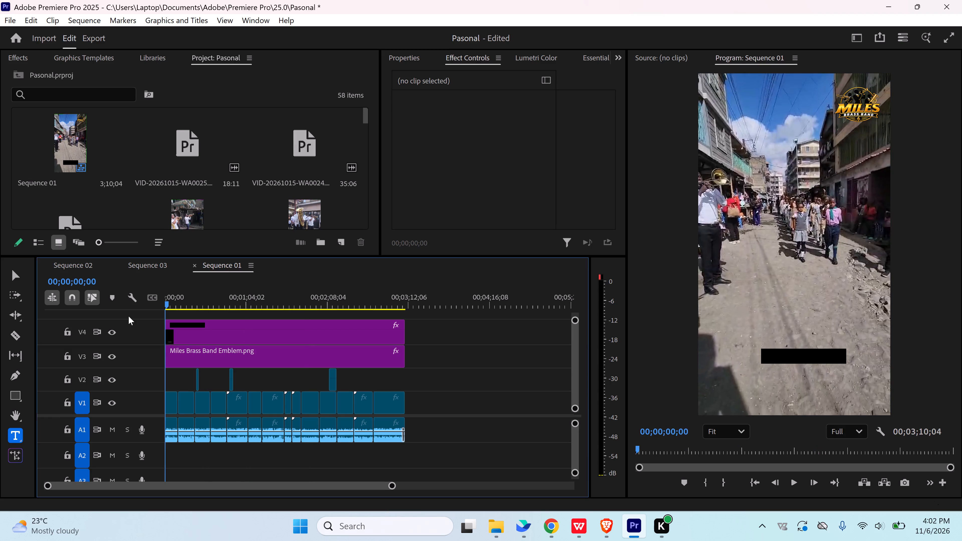
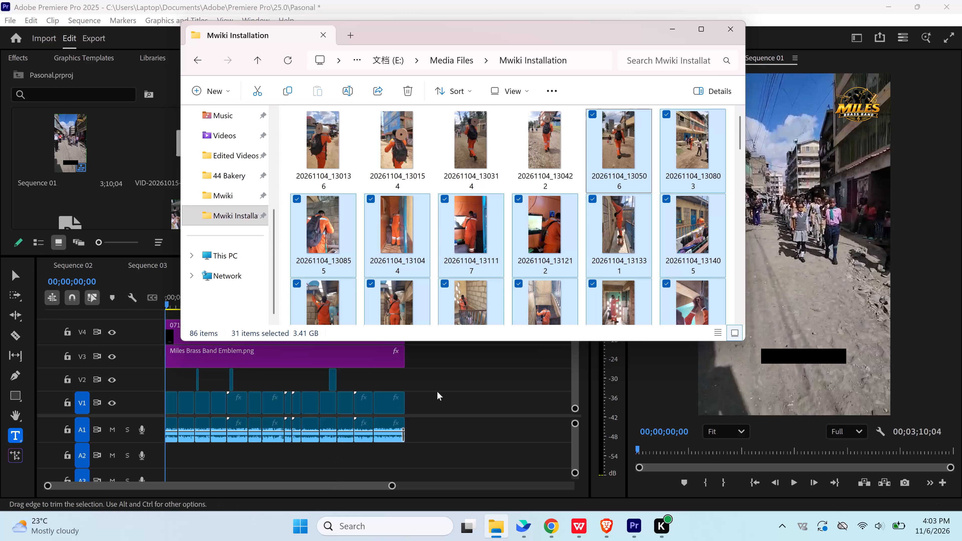
# Return to Premiere Pro and nudge the phone number text slightly left near the bottom of the frame.
pyautogui.click(456, 387)
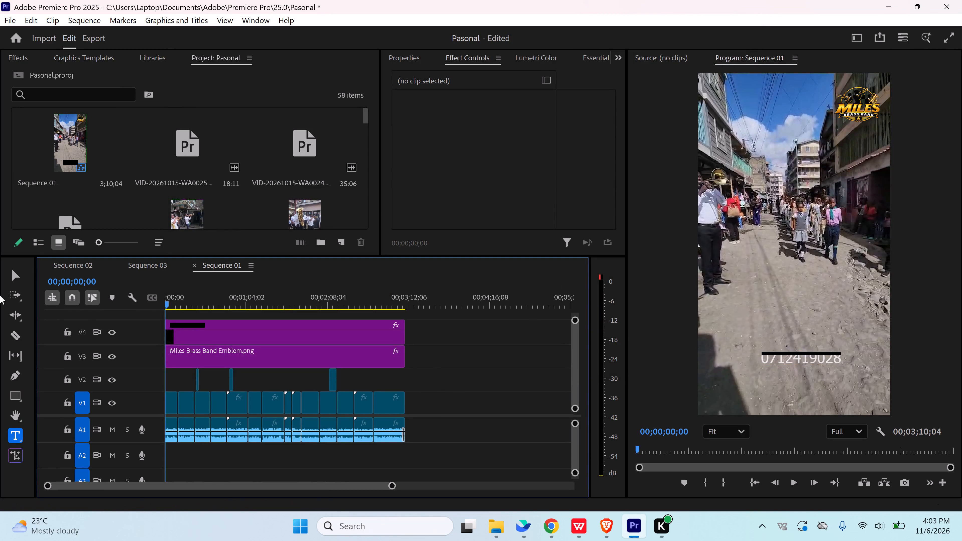
pyautogui.click(15, 276)
pyautogui.click(805, 358)
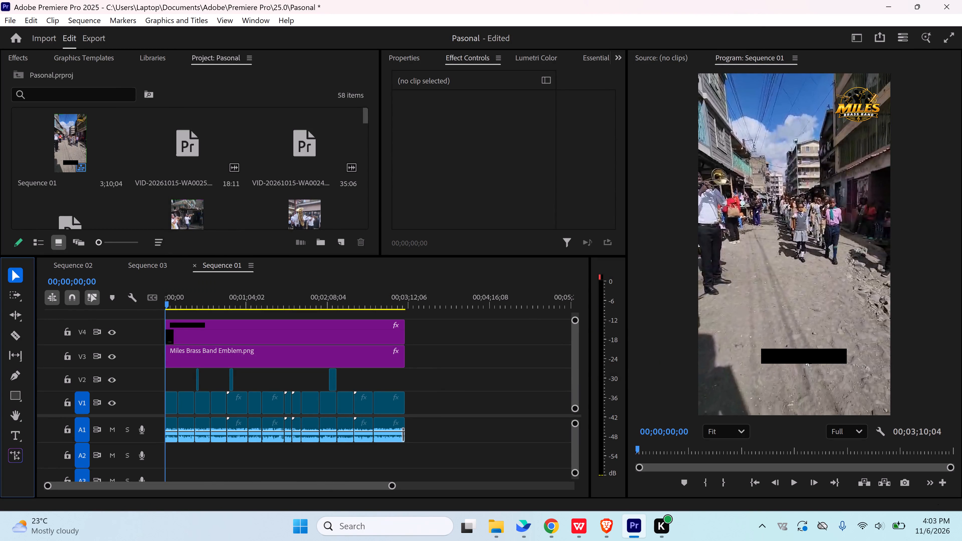
pyautogui.moveTo(829, 359); pyautogui.dragTo(823, 360)
# Set the opacity of the phone number text clip to 100%.
pyautogui.doubleClick(817, 360)
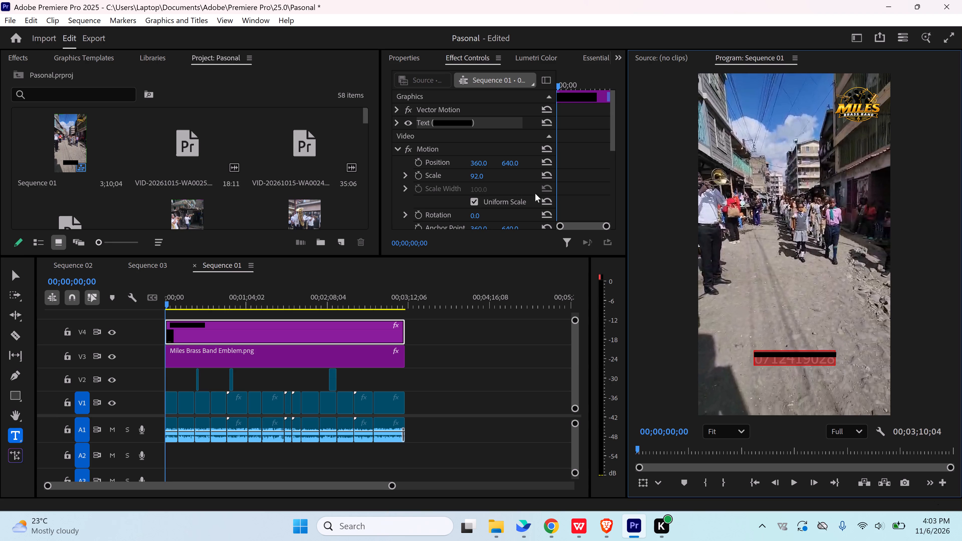
pyautogui.moveTo(613, 142); pyautogui.dragTo(613, 177)
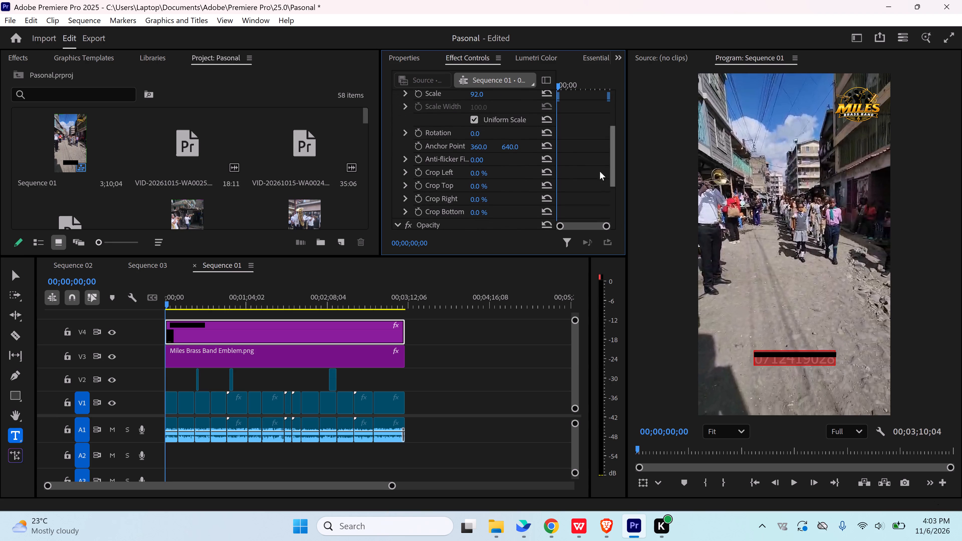
pyautogui.scroll(-4, 512, 186)
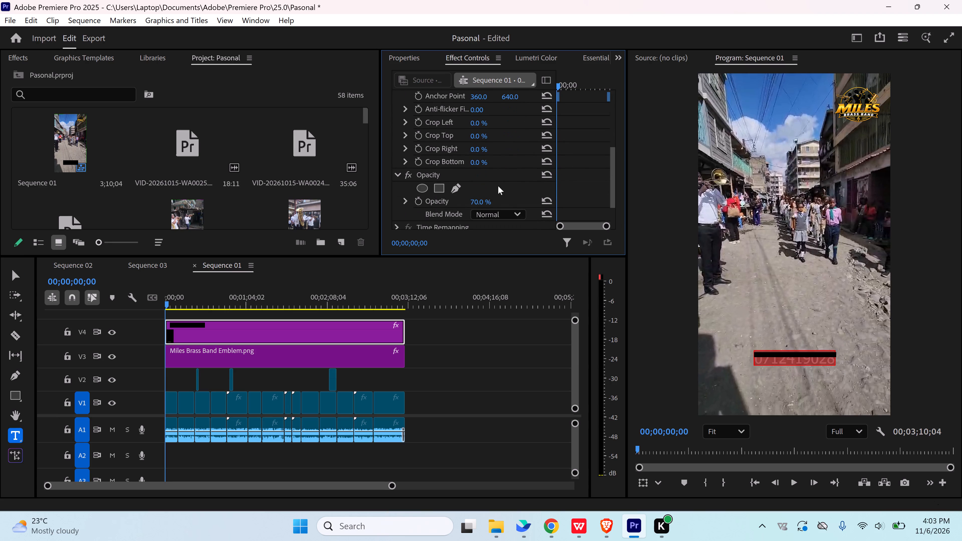
pyautogui.moveTo(477, 201); pyautogui.dragTo(514, 202)
# Change the phone number text's fill to the gold colour F9BD0D sampled from the Miles Brass Band logo.
pyautogui.click(14, 278)
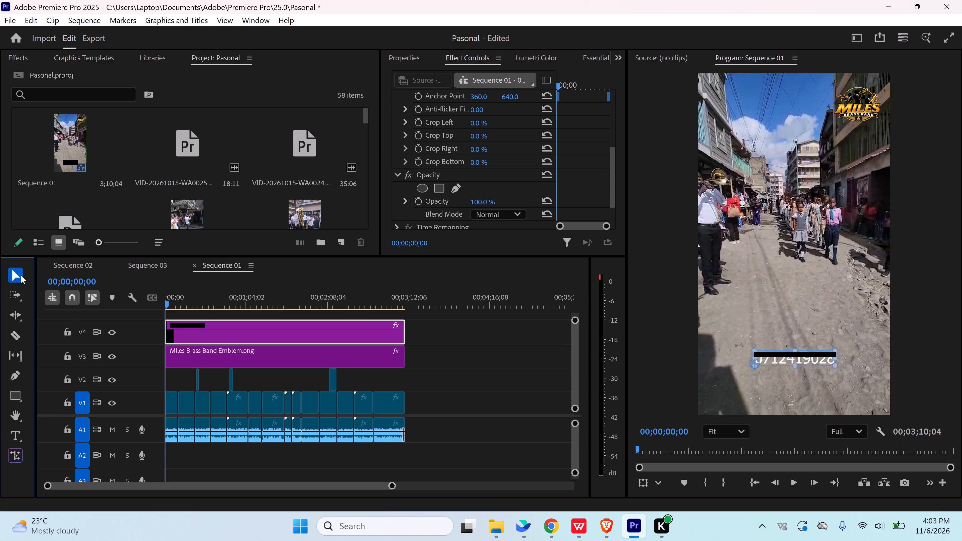
pyautogui.tripleClick(816, 359)
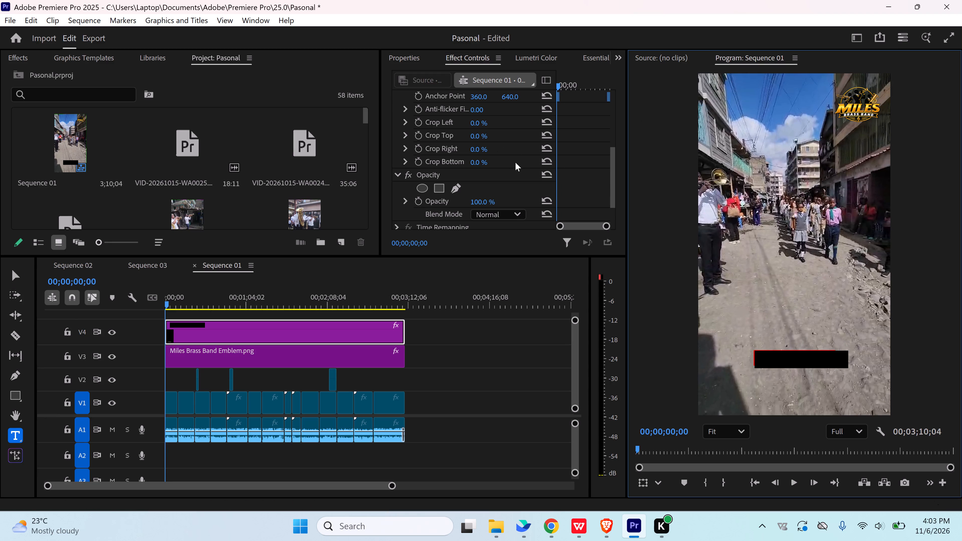
pyautogui.scroll(-6, 516, 159)
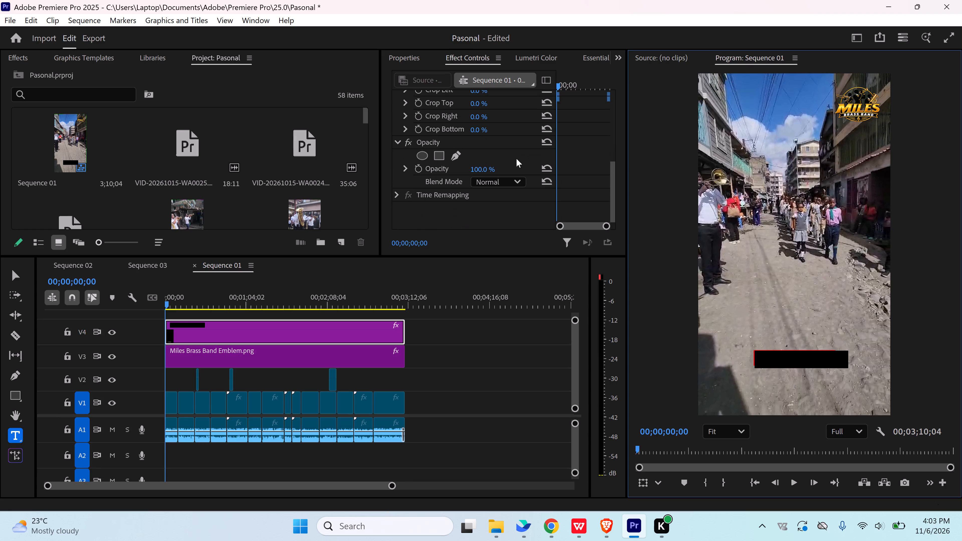
pyautogui.scroll(6, 532, 145)
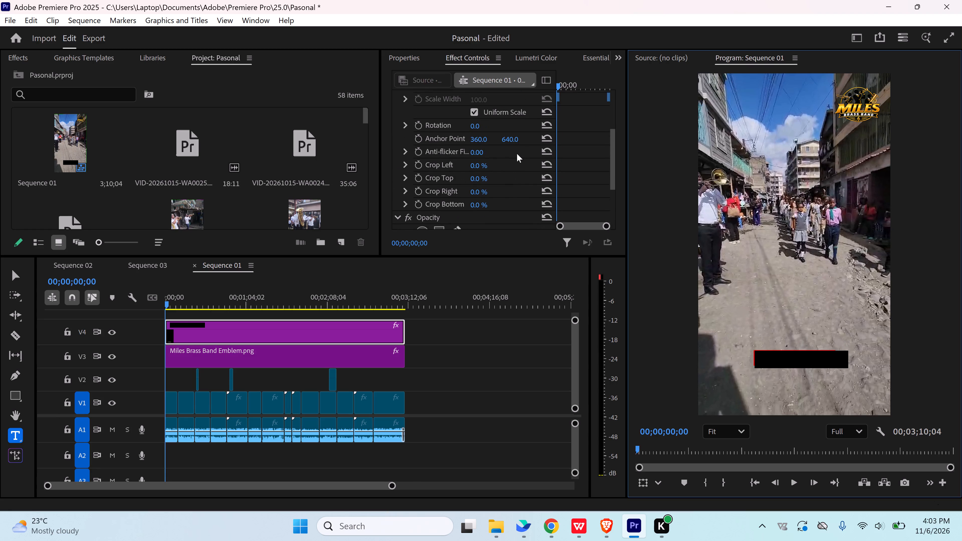
pyautogui.scroll(3, 517, 154)
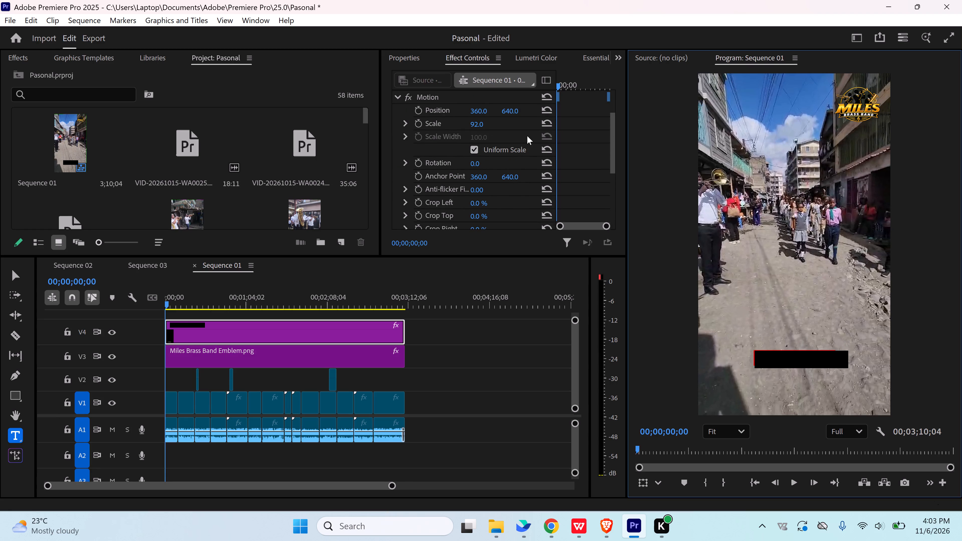
pyautogui.moveTo(613, 159); pyautogui.dragTo(615, 134)
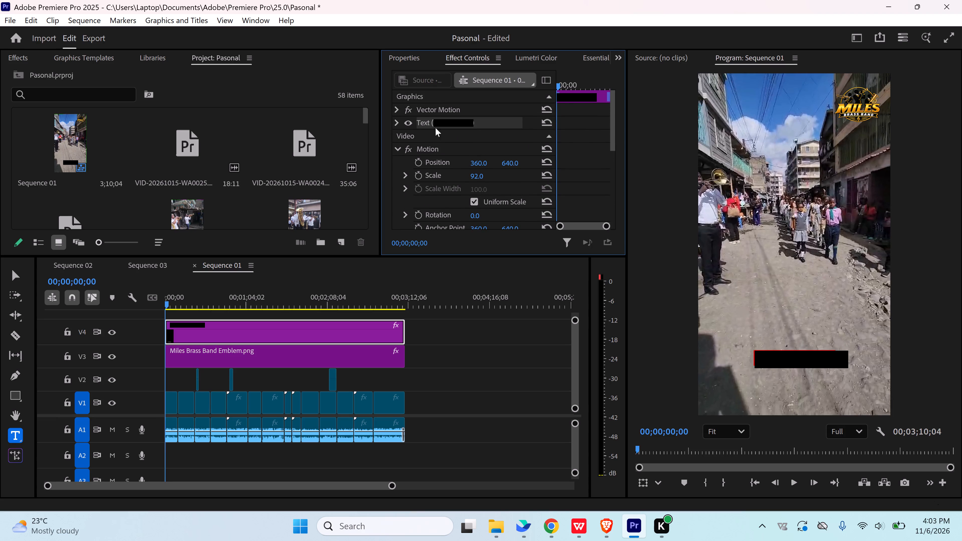
pyautogui.click(396, 125)
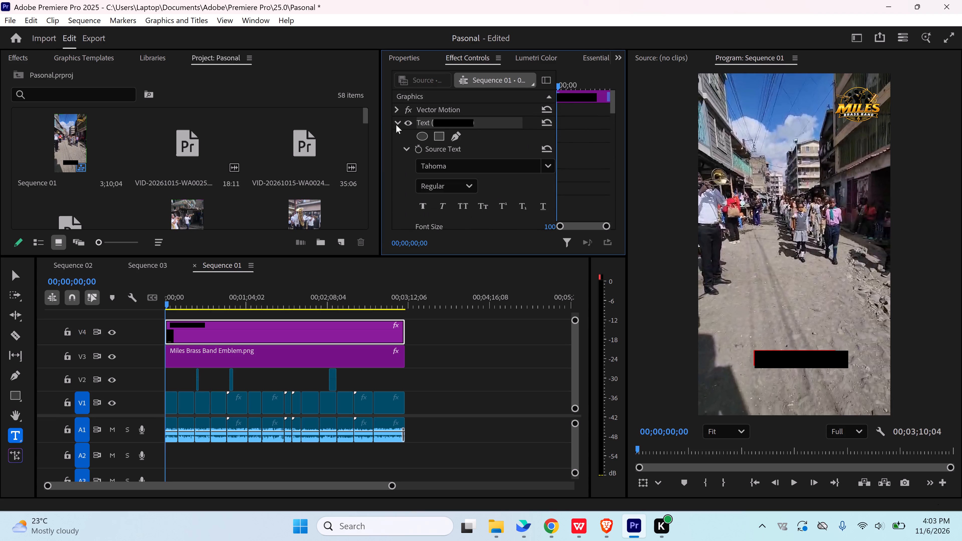
pyautogui.scroll(-2, 403, 179)
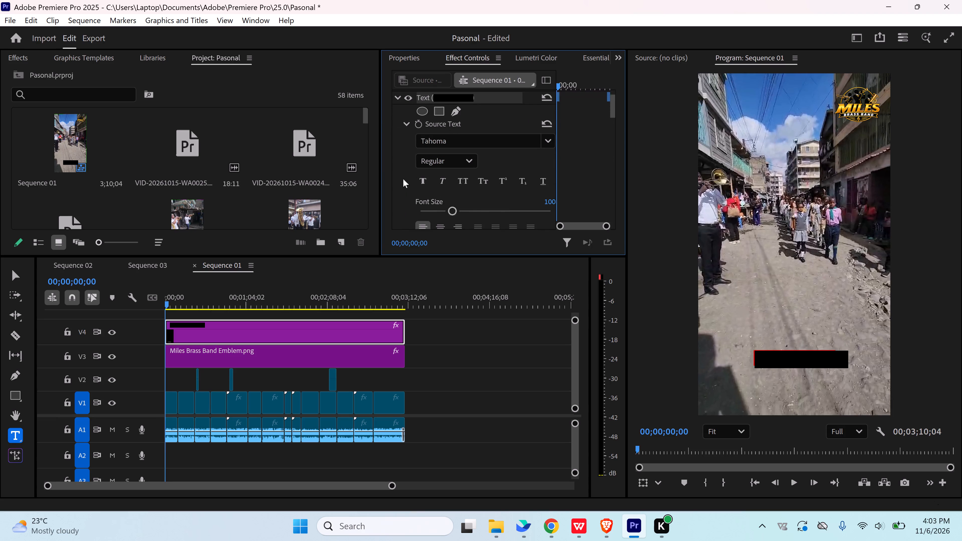
pyautogui.scroll(-10, 403, 179)
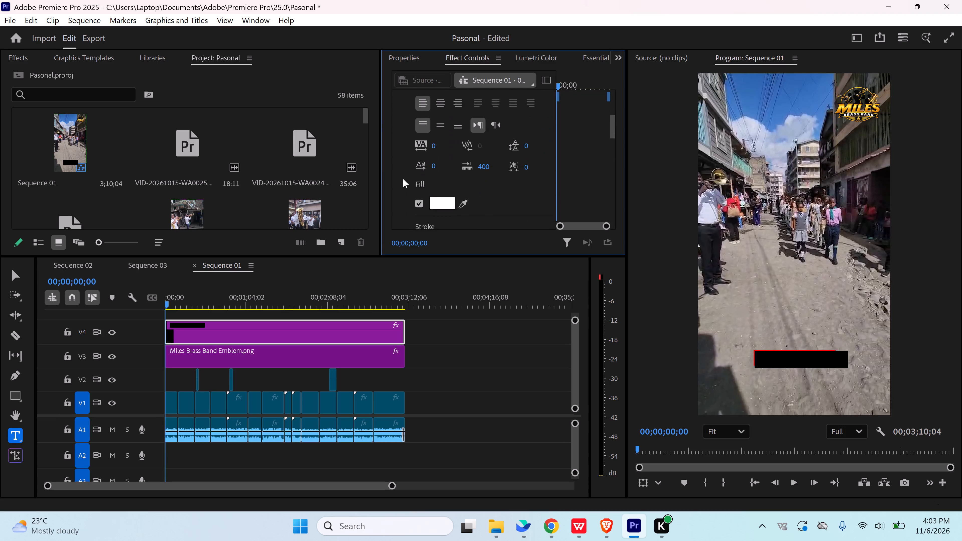
pyautogui.scroll(-5, 403, 179)
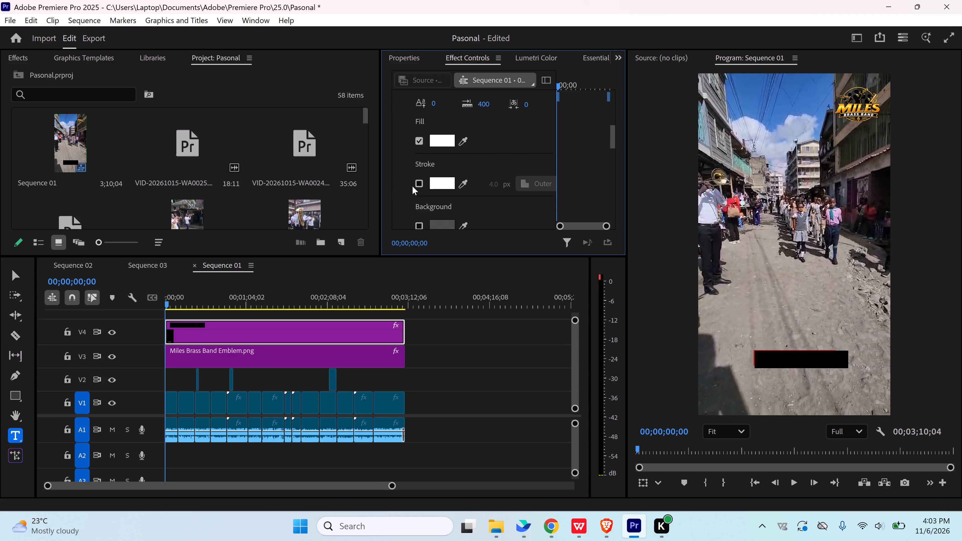
pyautogui.click(444, 146)
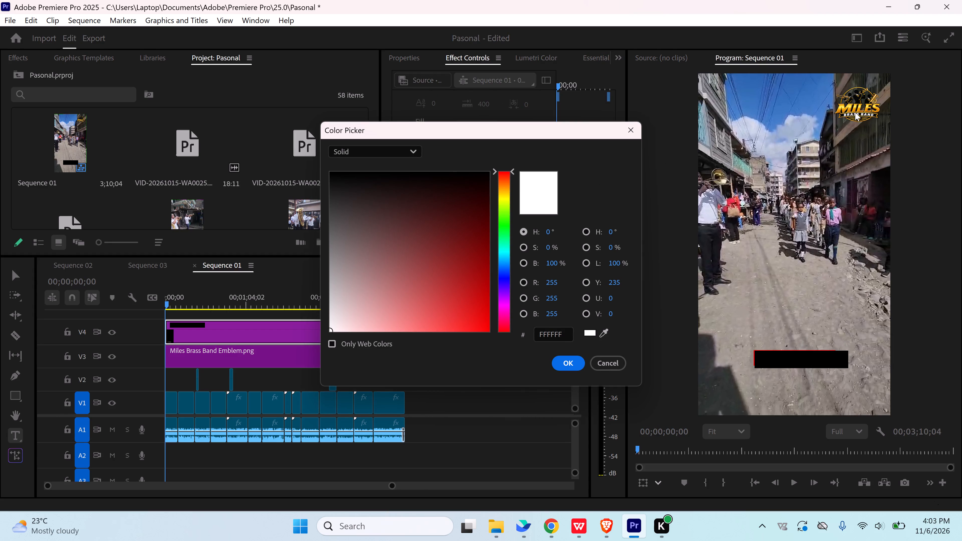
pyautogui.click(604, 334)
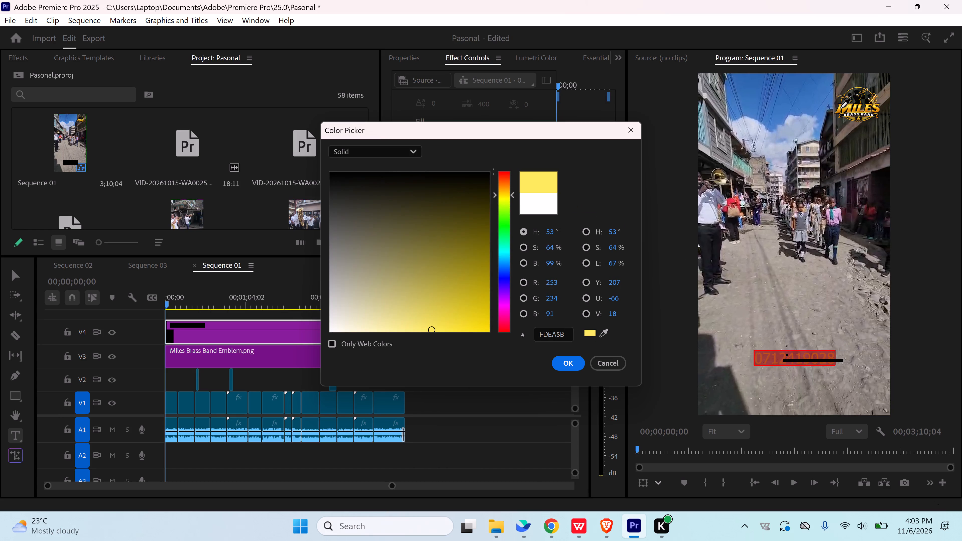
pyautogui.click(854, 108)
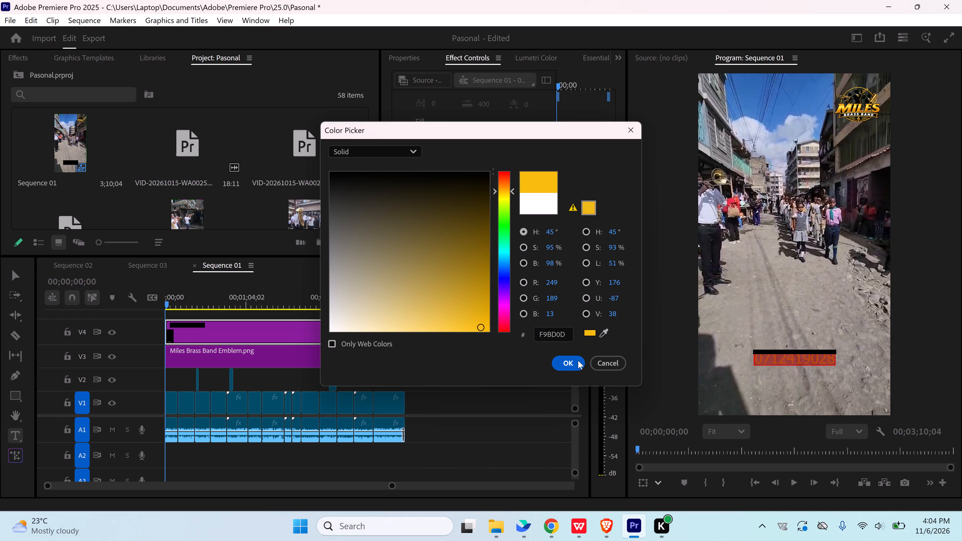
pyautogui.click(575, 361)
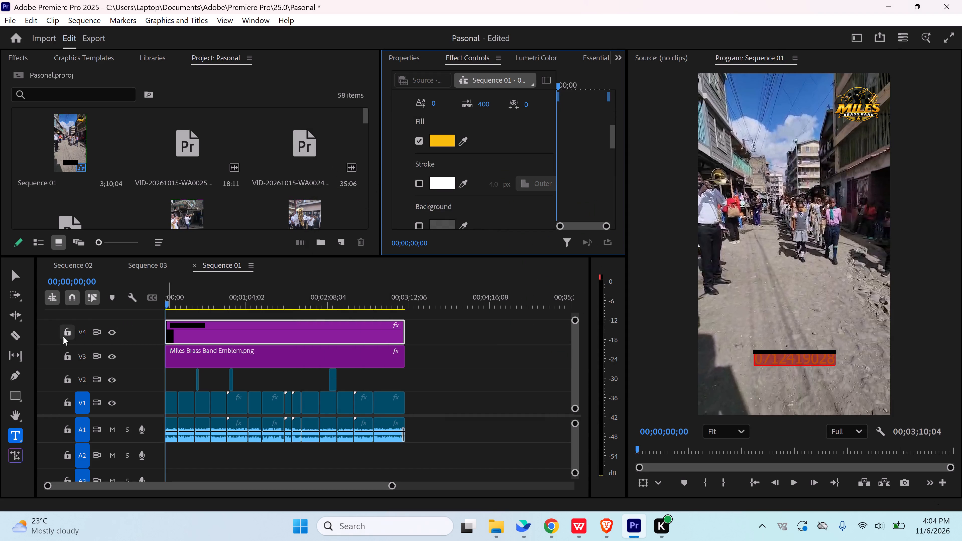
pyautogui.click(17, 270)
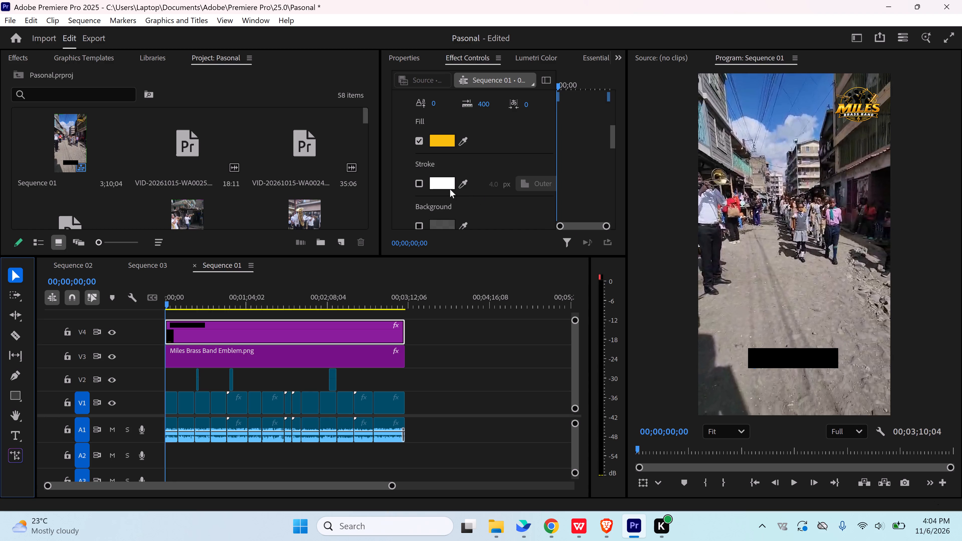
# Add a black (000000) outer stroke of 10 px to the phone number text, then deselect the clip.
pyautogui.click(419, 184)
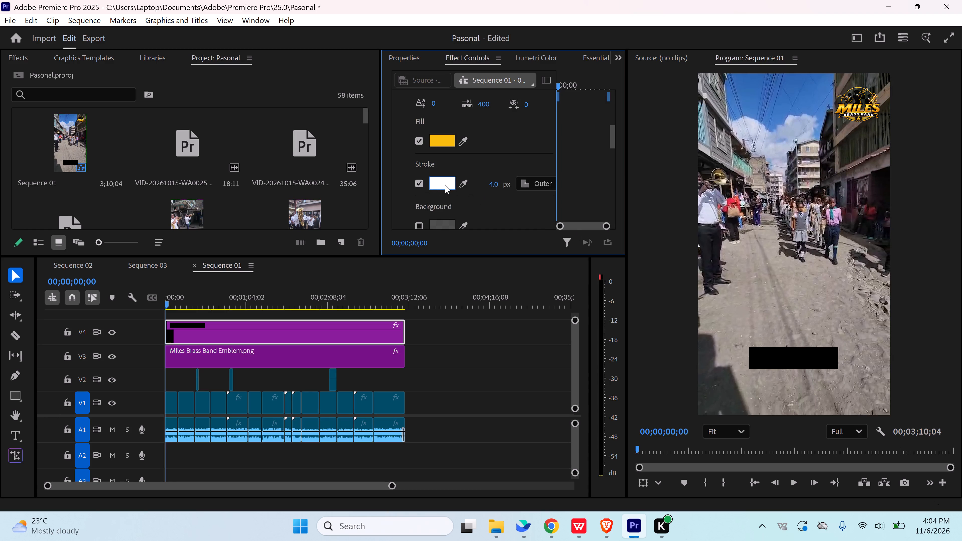
pyautogui.click(446, 184)
pyautogui.moveTo(400, 199); pyautogui.dragTo(302, 161)
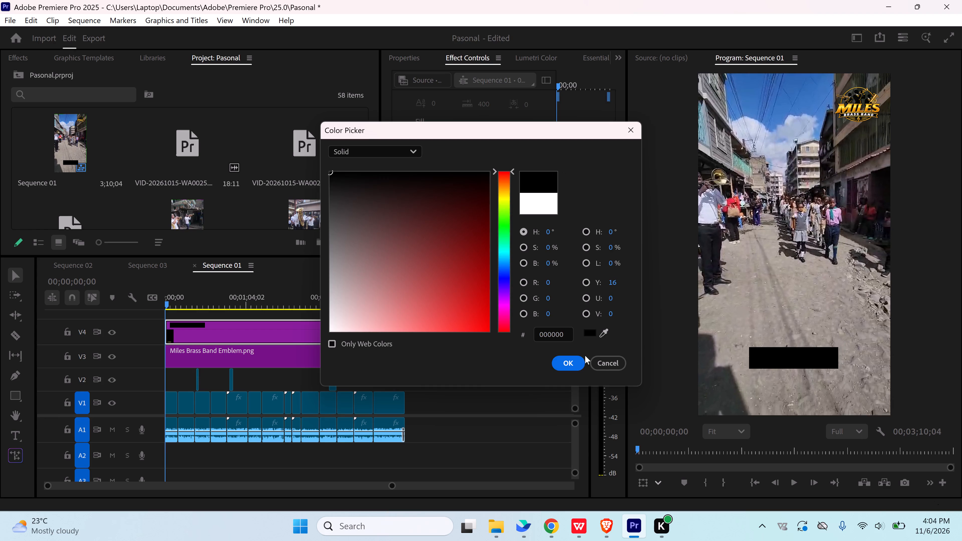
pyautogui.click(573, 362)
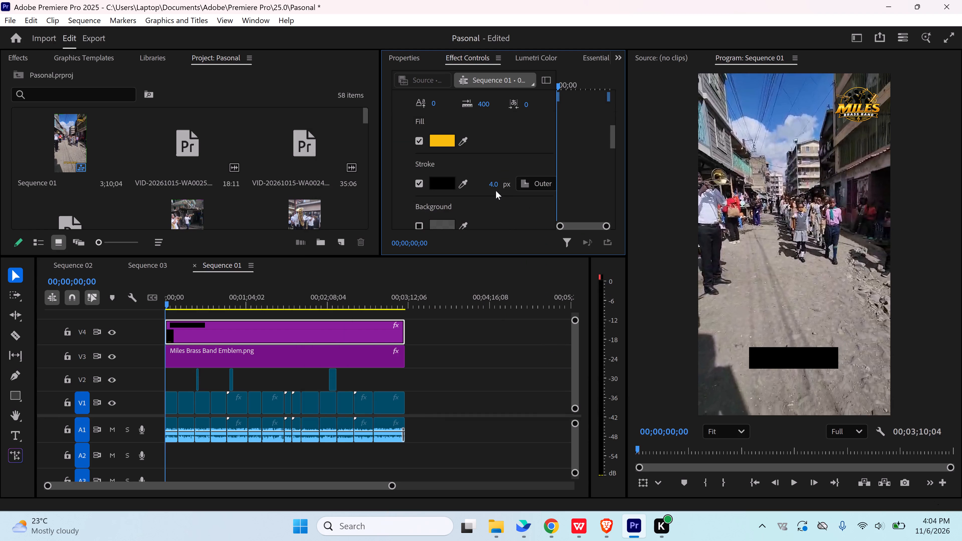
pyautogui.moveTo(493, 186); pyautogui.dragTo(495, 187)
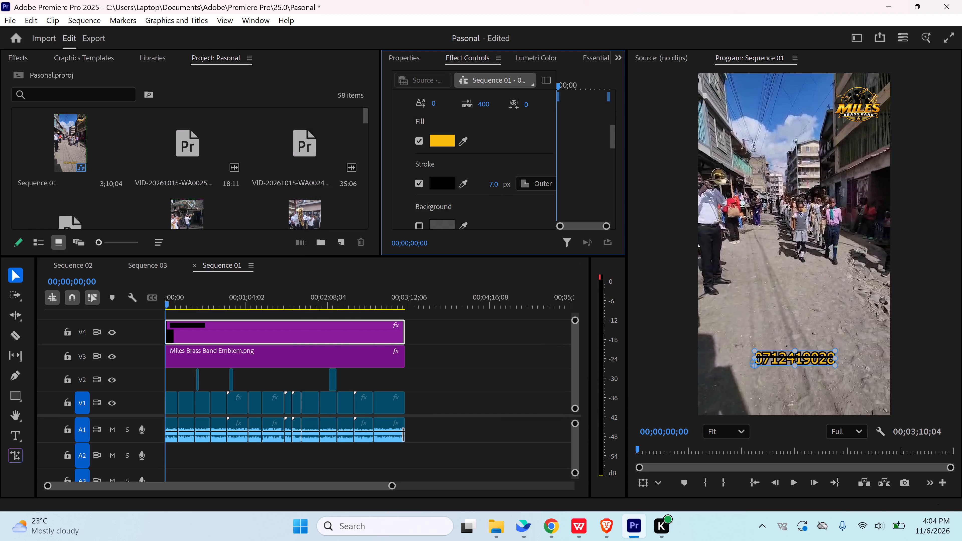
pyautogui.moveTo(495, 187); pyautogui.dragTo(496, 188)
pyautogui.moveTo(496, 188); pyautogui.dragTo(498, 188)
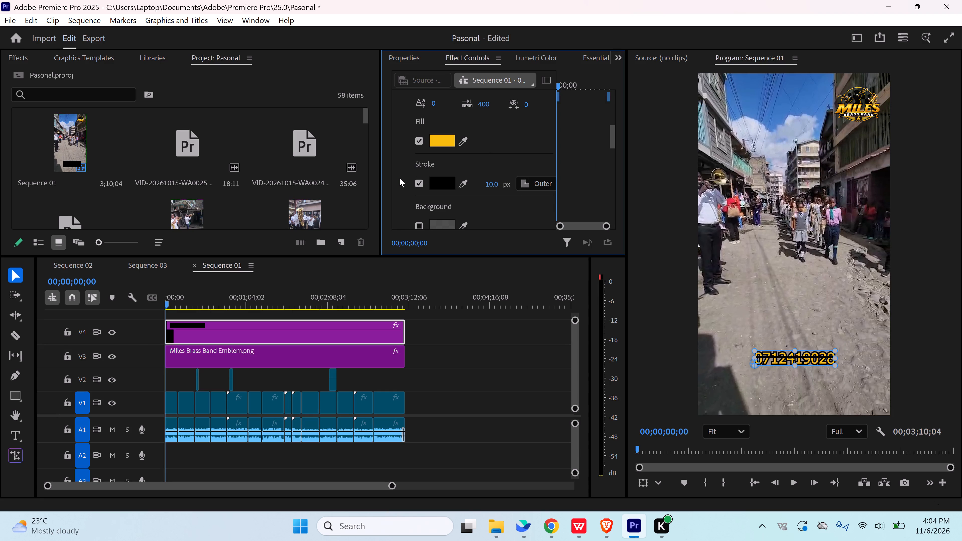
pyautogui.click(495, 374)
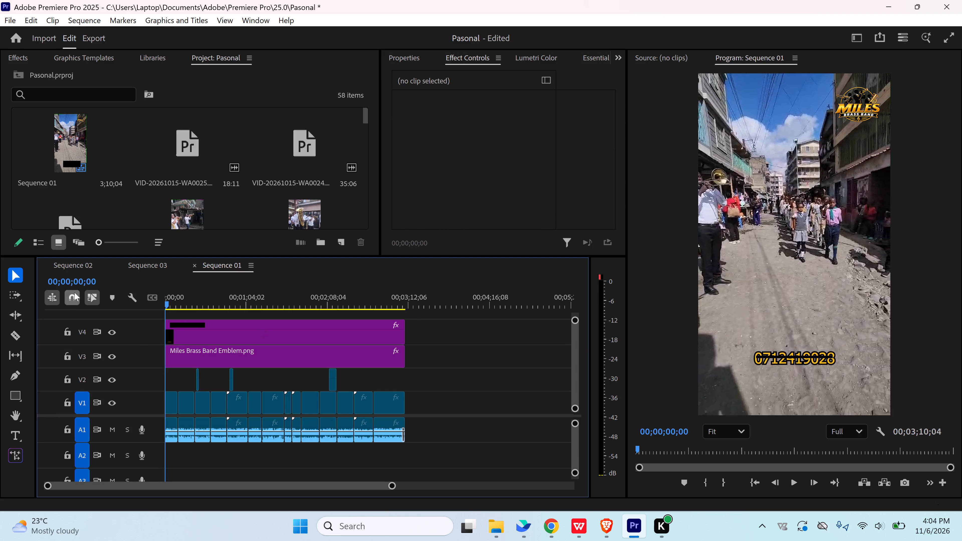
# Try the phone number text in slightly different positions near the bottom of the frame, settling it roughly centred horizontally.
pyautogui.click(802, 359)
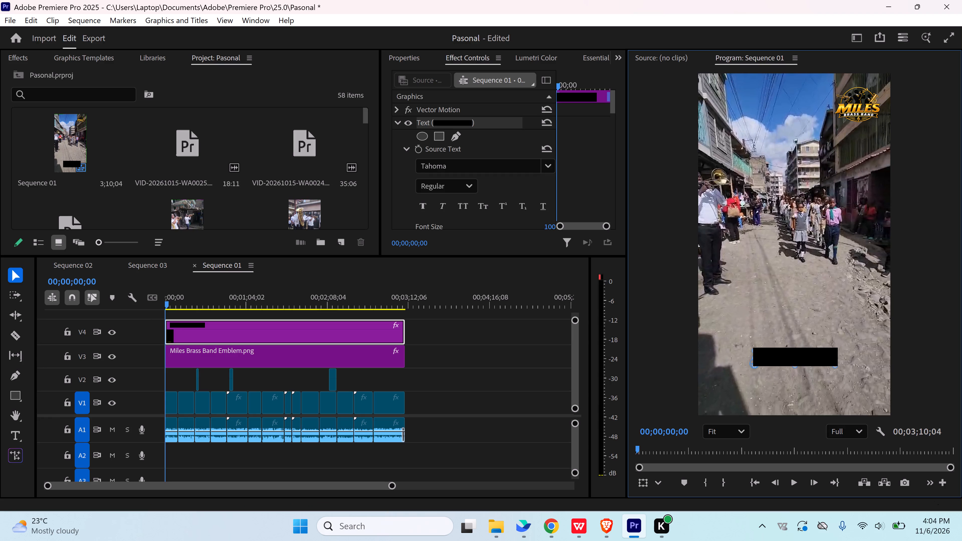
pyautogui.moveTo(807, 357); pyautogui.dragTo(808, 355)
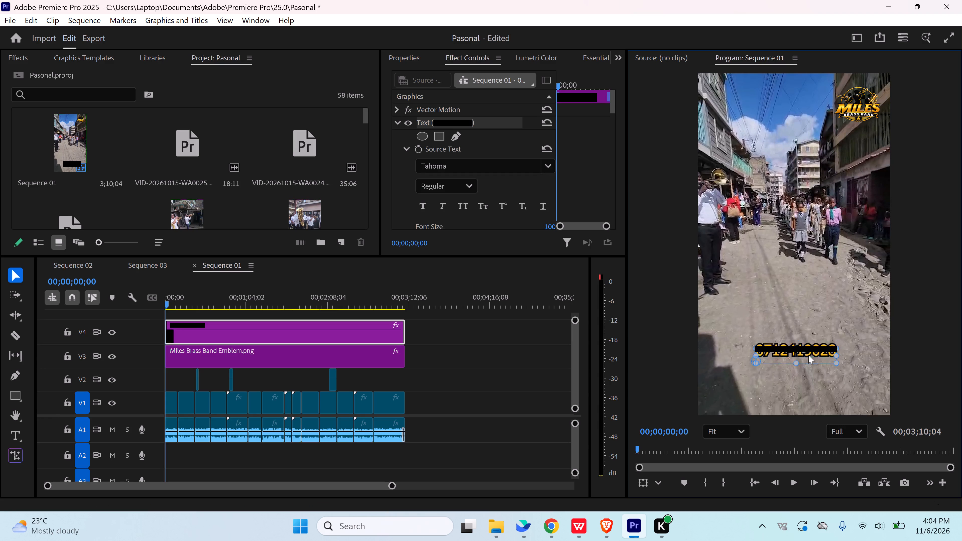
pyautogui.moveTo(808, 355); pyautogui.dragTo(806, 368)
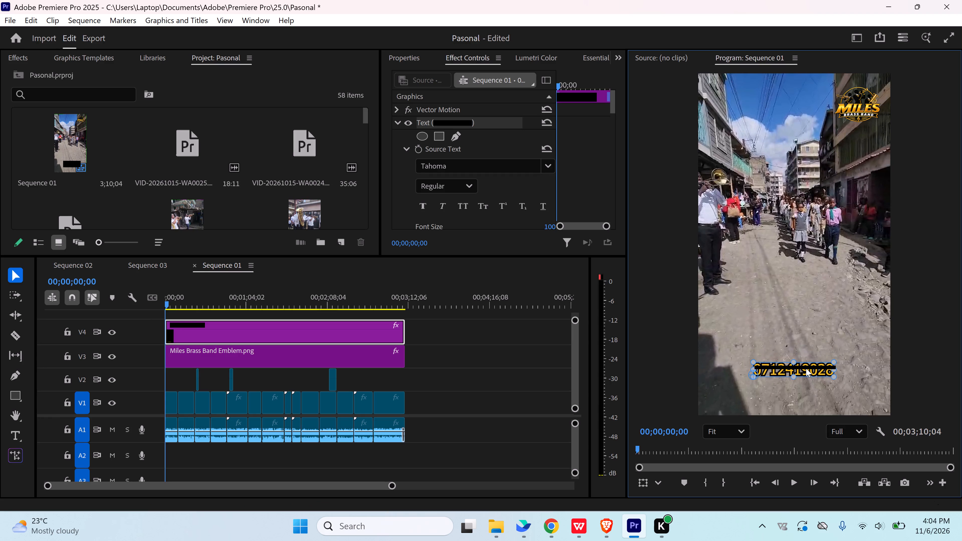
pyautogui.moveTo(806, 368); pyautogui.dragTo(808, 357)
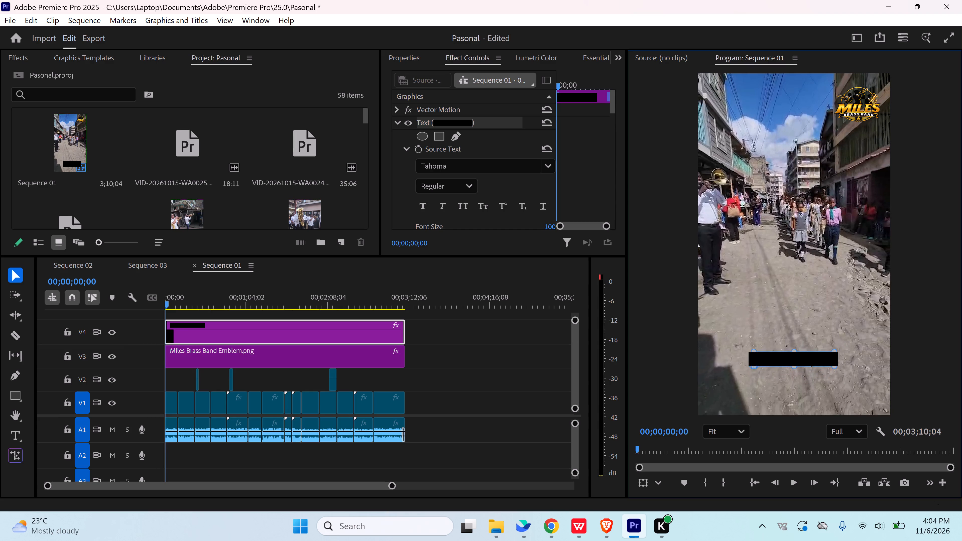
pyautogui.moveTo(808, 357); pyautogui.dragTo(818, 356)
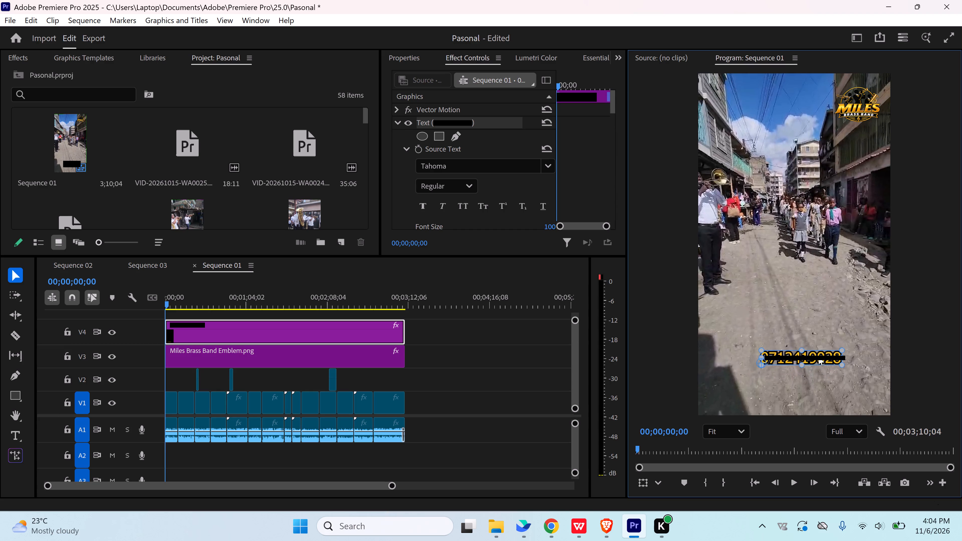
pyautogui.moveTo(818, 356); pyautogui.dragTo(809, 356)
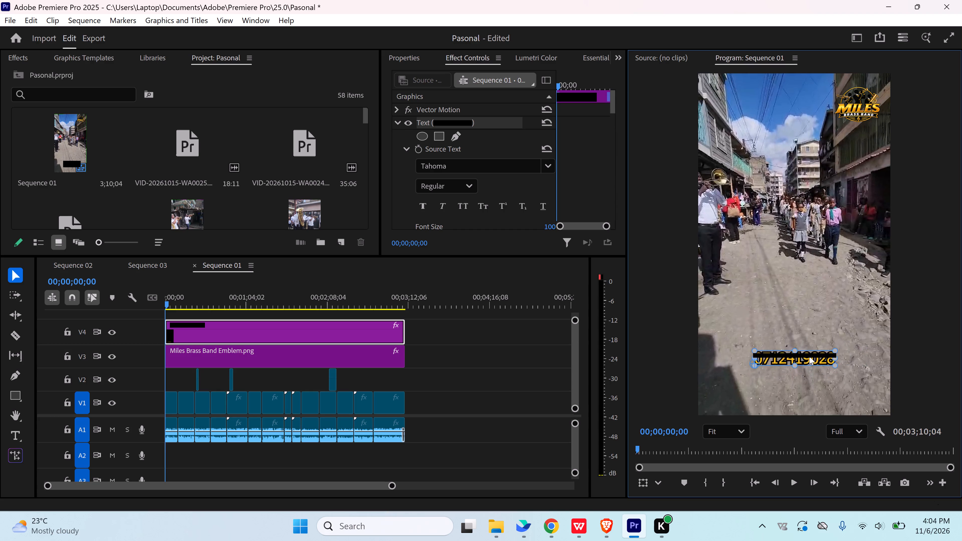
pyautogui.moveTo(809, 356); pyautogui.dragTo(801, 357)
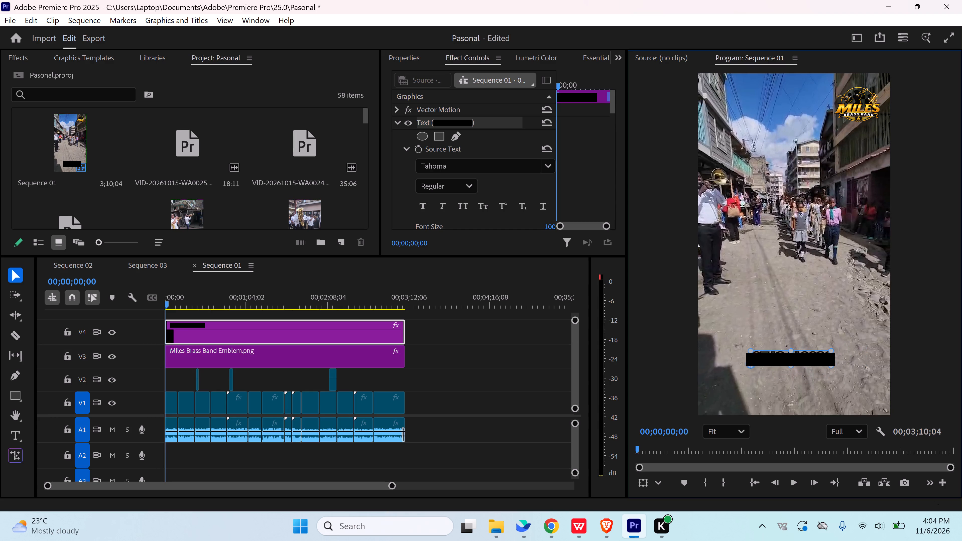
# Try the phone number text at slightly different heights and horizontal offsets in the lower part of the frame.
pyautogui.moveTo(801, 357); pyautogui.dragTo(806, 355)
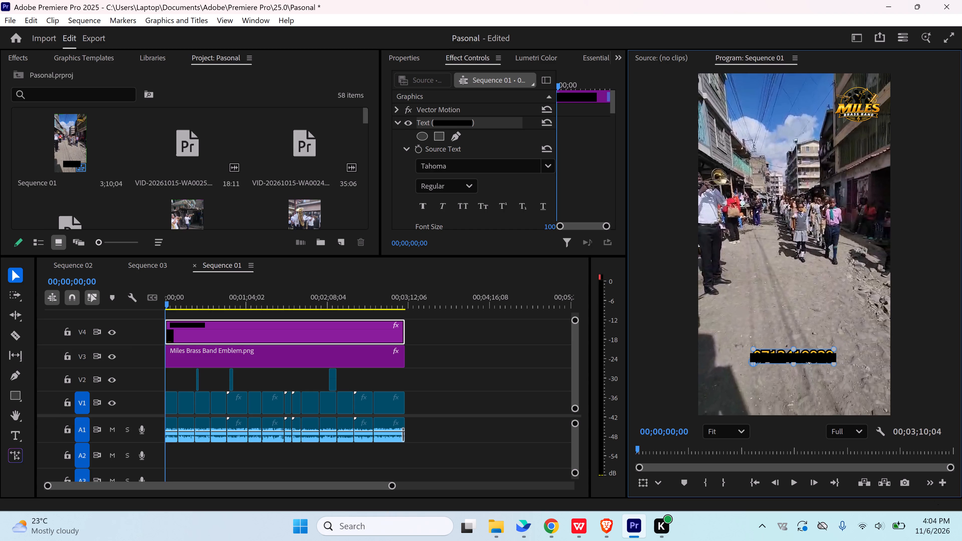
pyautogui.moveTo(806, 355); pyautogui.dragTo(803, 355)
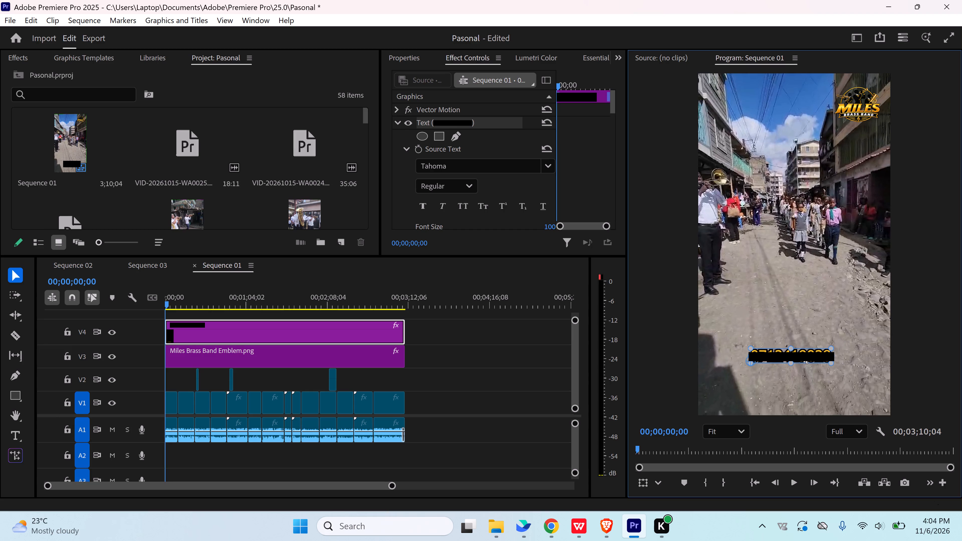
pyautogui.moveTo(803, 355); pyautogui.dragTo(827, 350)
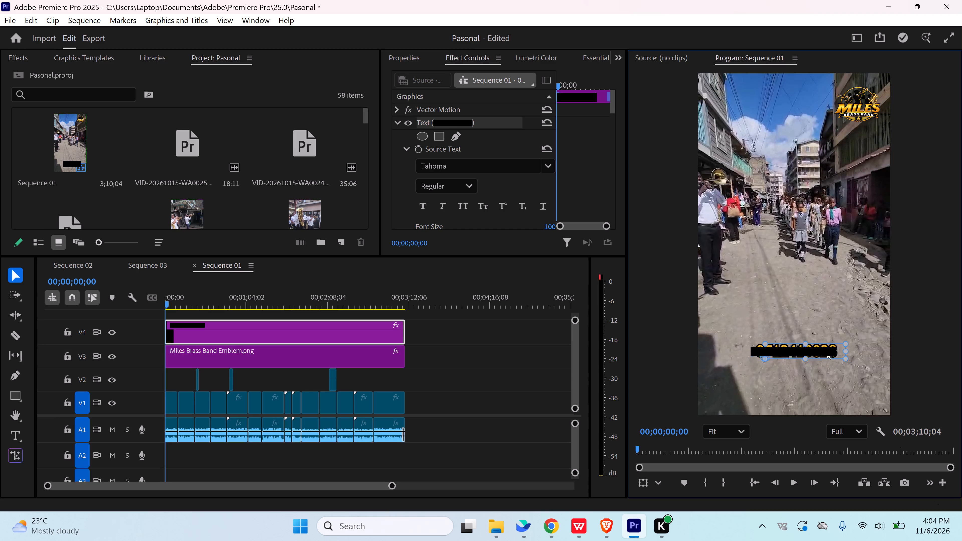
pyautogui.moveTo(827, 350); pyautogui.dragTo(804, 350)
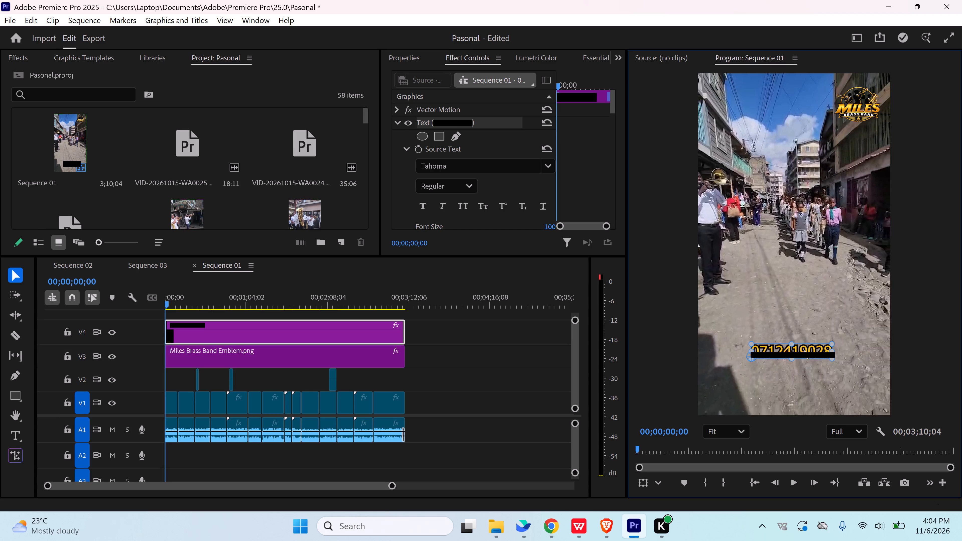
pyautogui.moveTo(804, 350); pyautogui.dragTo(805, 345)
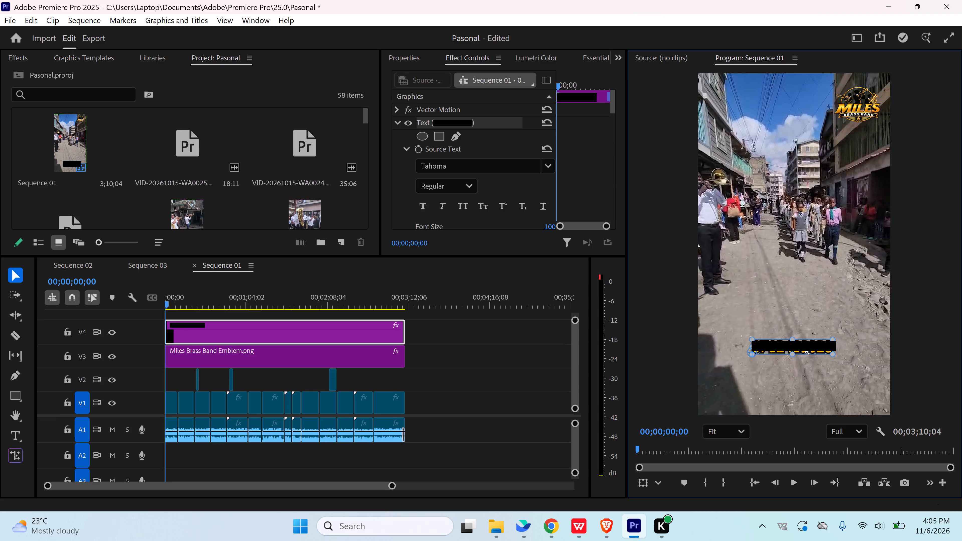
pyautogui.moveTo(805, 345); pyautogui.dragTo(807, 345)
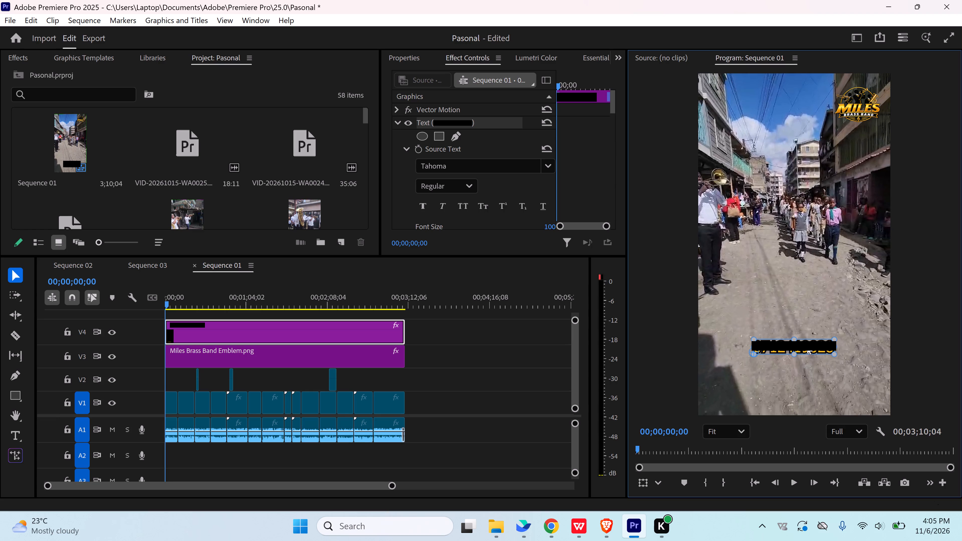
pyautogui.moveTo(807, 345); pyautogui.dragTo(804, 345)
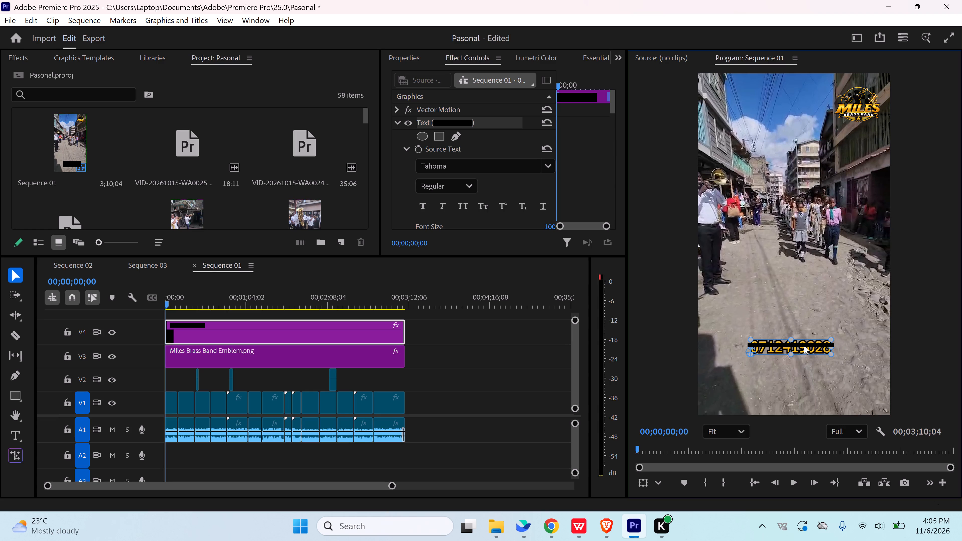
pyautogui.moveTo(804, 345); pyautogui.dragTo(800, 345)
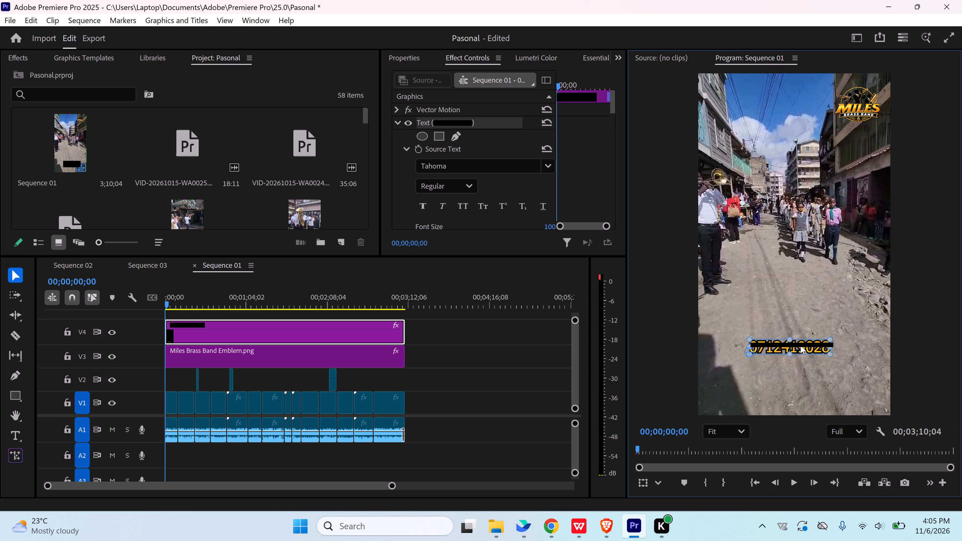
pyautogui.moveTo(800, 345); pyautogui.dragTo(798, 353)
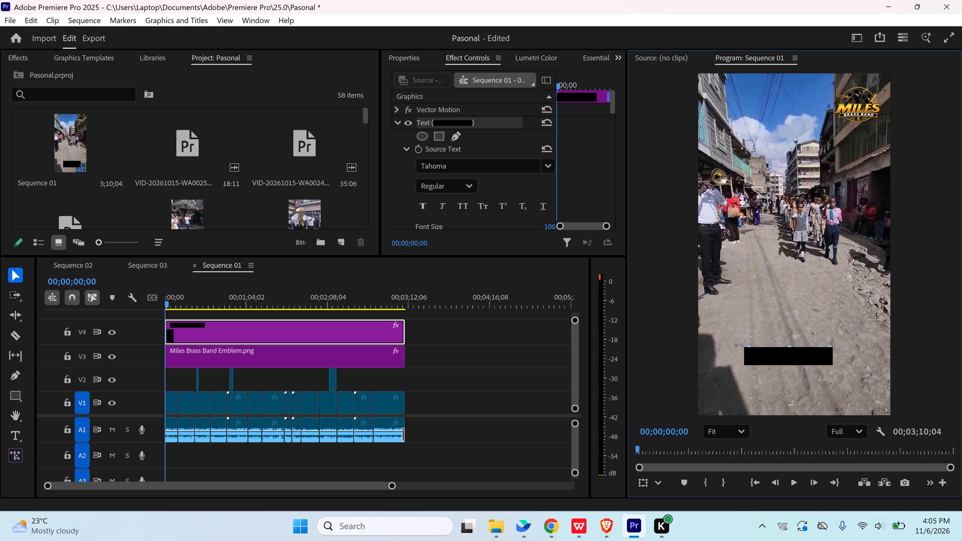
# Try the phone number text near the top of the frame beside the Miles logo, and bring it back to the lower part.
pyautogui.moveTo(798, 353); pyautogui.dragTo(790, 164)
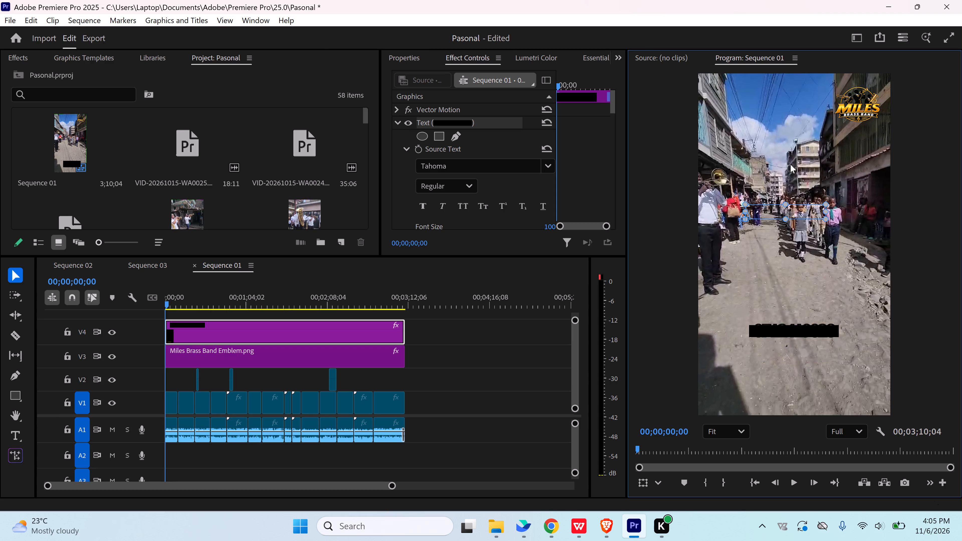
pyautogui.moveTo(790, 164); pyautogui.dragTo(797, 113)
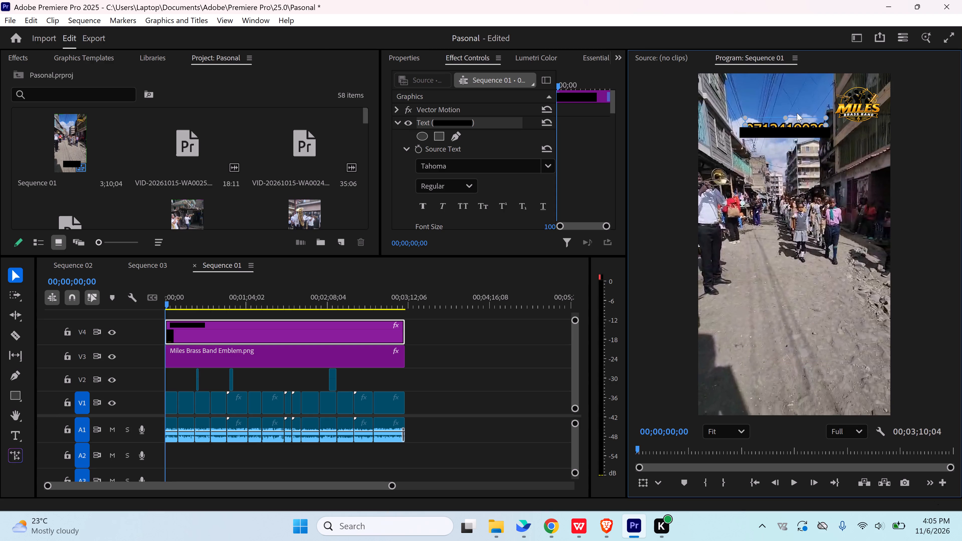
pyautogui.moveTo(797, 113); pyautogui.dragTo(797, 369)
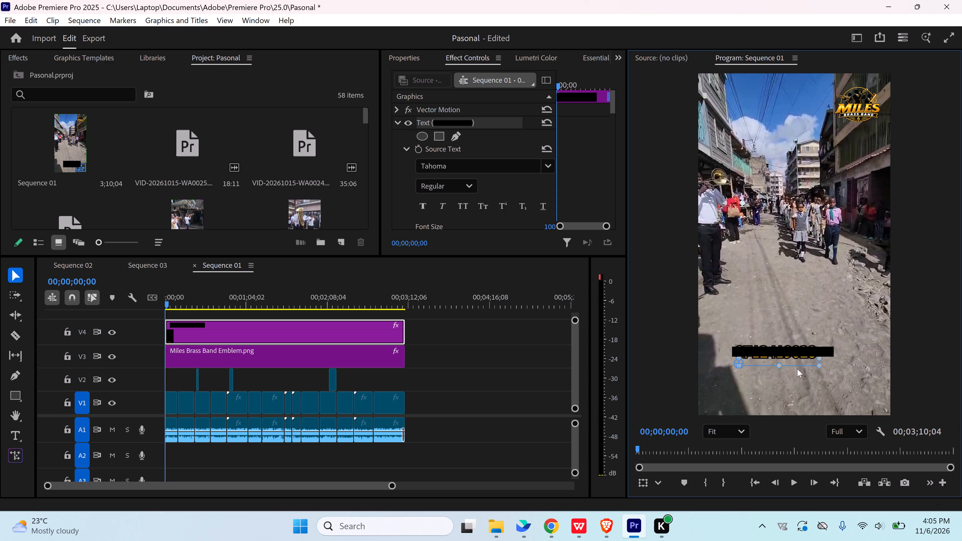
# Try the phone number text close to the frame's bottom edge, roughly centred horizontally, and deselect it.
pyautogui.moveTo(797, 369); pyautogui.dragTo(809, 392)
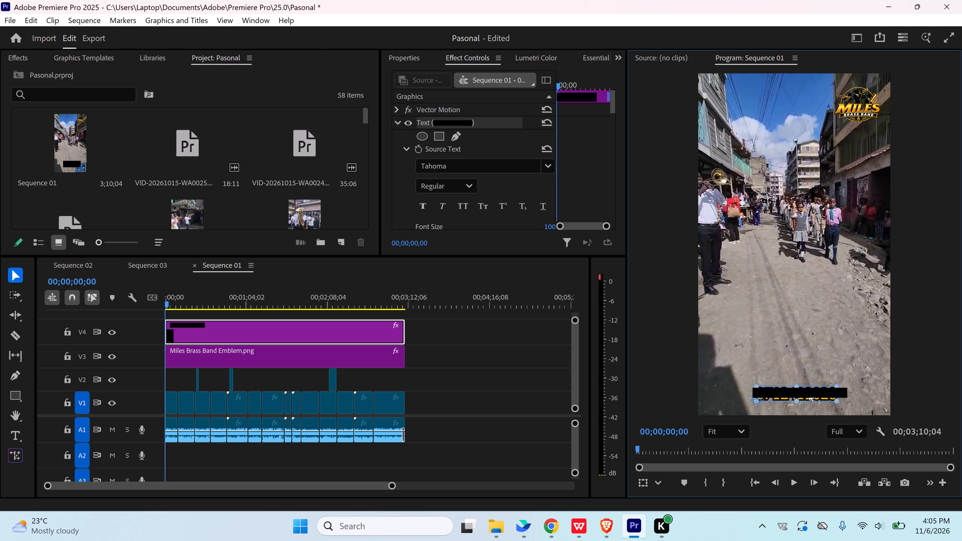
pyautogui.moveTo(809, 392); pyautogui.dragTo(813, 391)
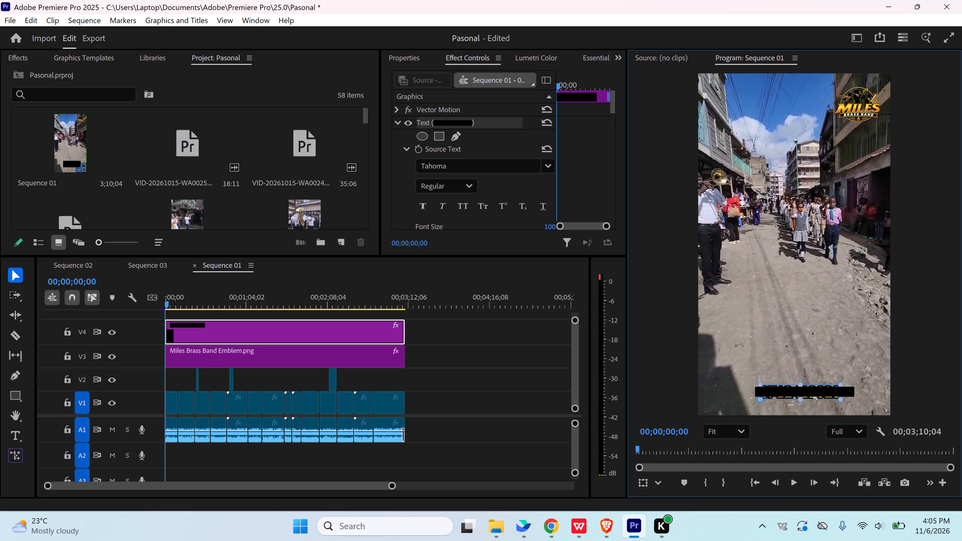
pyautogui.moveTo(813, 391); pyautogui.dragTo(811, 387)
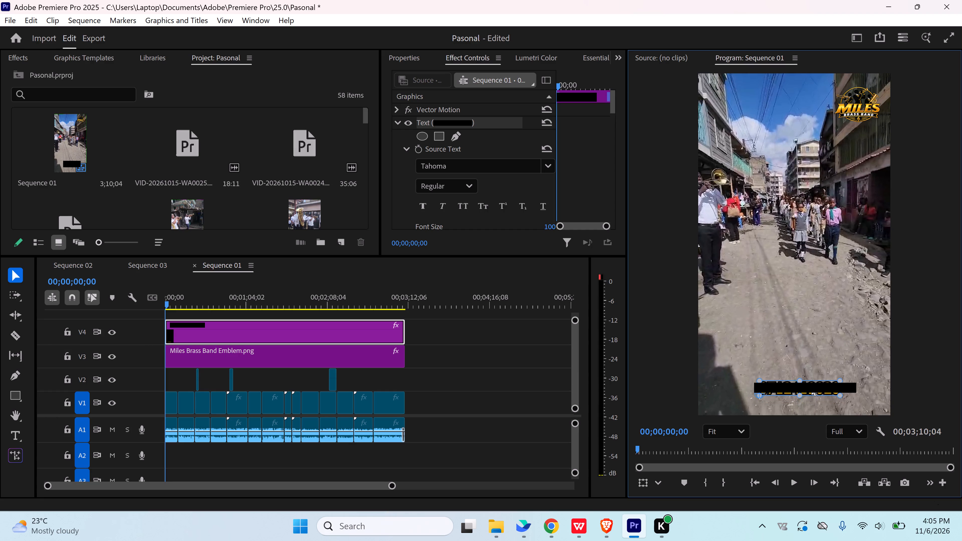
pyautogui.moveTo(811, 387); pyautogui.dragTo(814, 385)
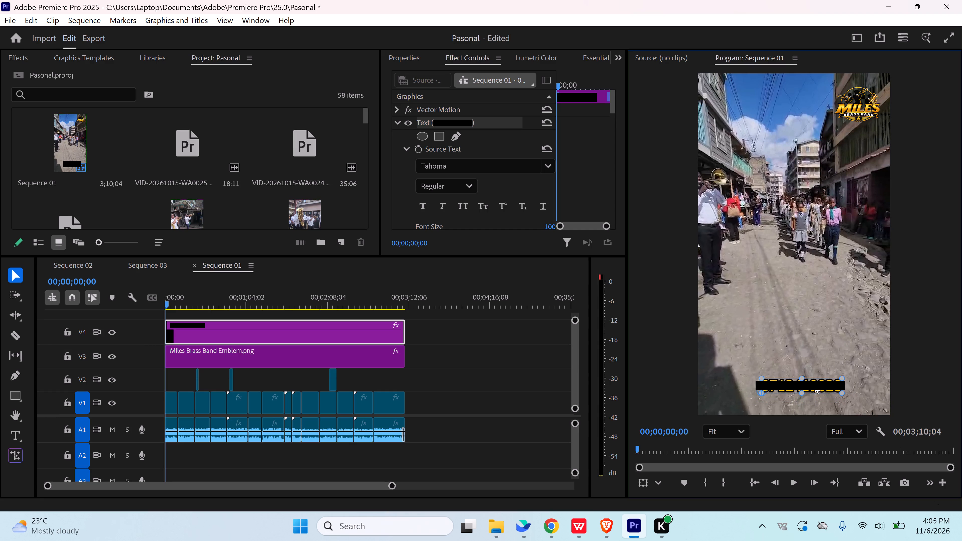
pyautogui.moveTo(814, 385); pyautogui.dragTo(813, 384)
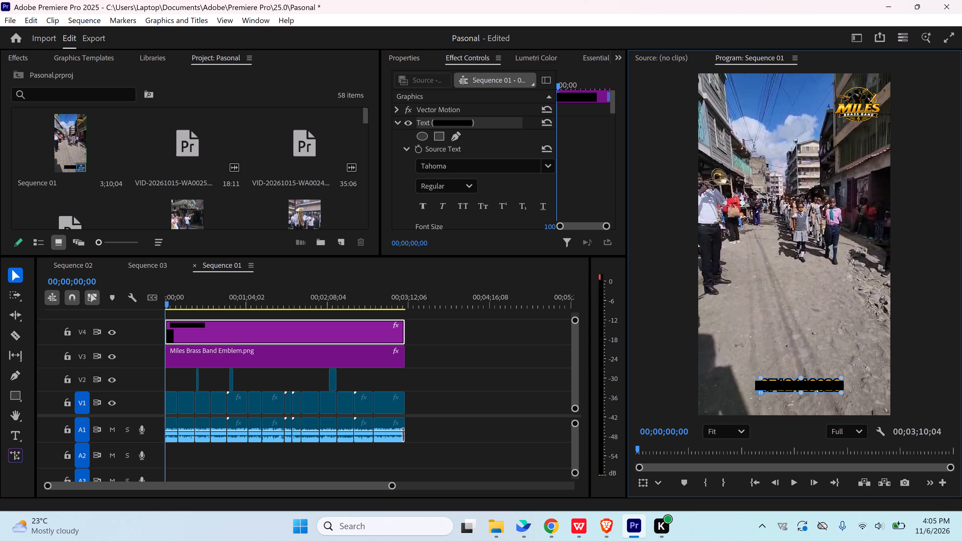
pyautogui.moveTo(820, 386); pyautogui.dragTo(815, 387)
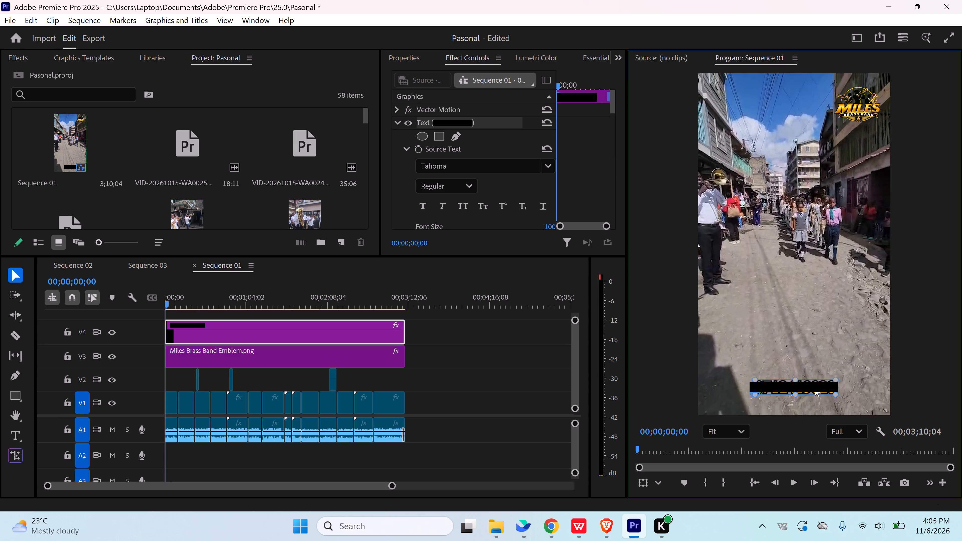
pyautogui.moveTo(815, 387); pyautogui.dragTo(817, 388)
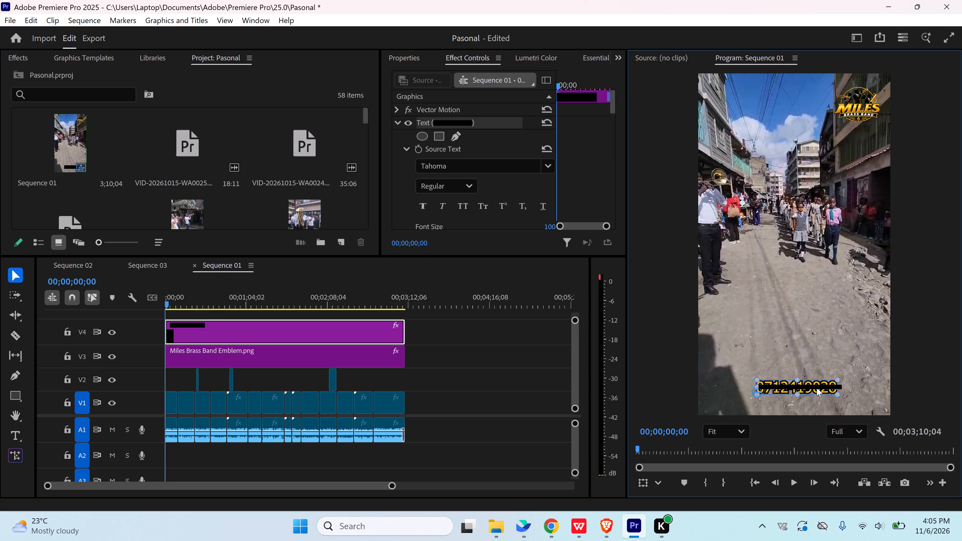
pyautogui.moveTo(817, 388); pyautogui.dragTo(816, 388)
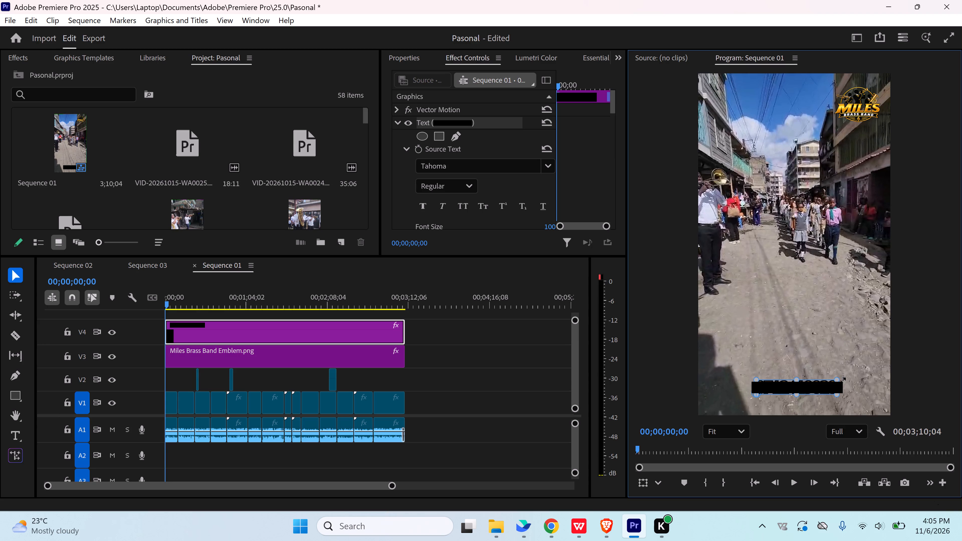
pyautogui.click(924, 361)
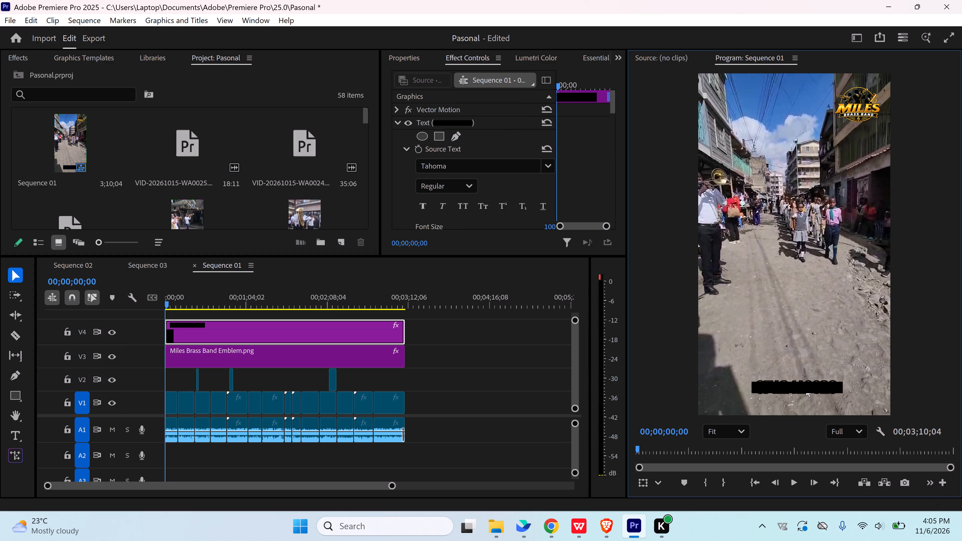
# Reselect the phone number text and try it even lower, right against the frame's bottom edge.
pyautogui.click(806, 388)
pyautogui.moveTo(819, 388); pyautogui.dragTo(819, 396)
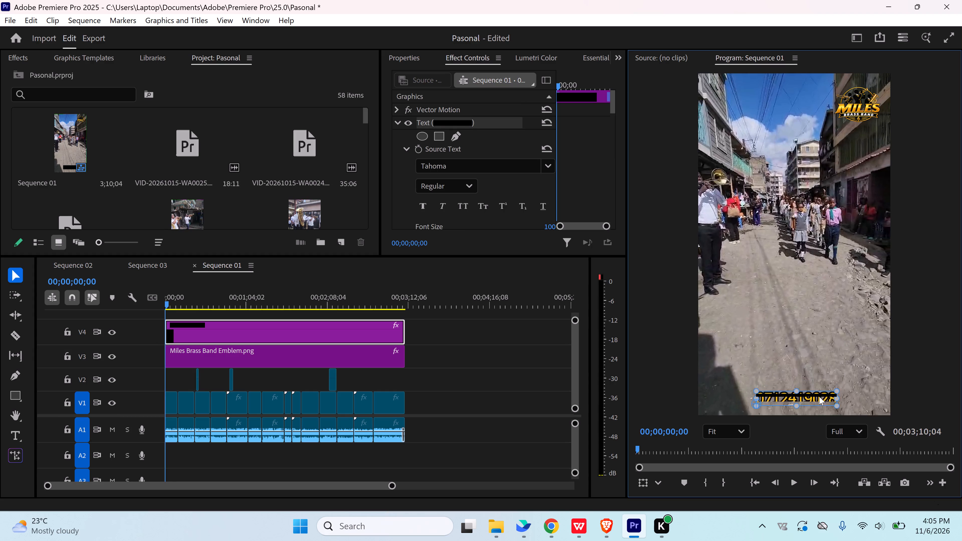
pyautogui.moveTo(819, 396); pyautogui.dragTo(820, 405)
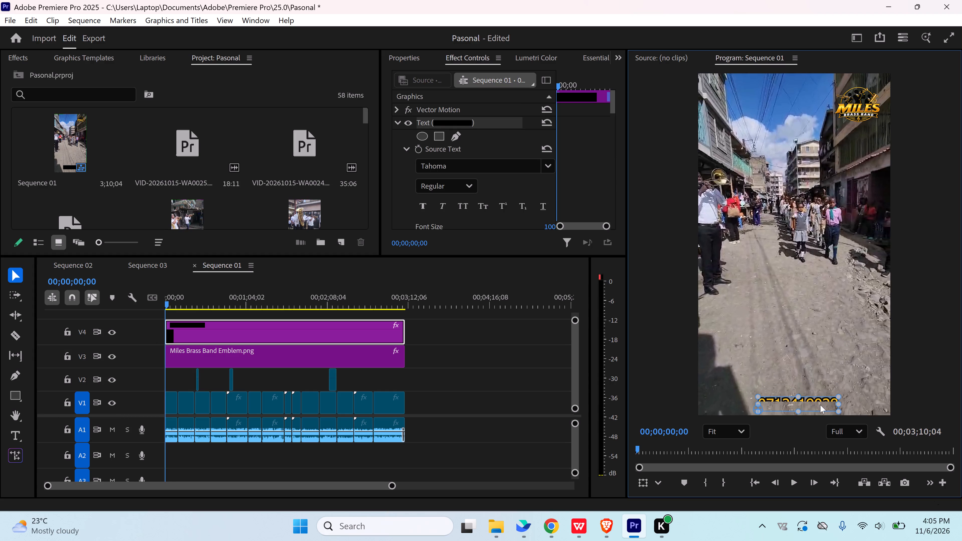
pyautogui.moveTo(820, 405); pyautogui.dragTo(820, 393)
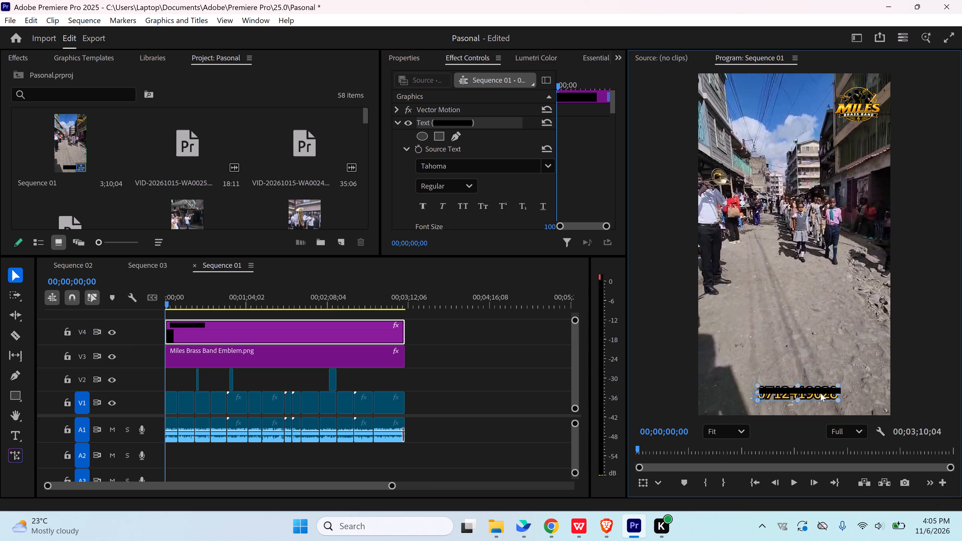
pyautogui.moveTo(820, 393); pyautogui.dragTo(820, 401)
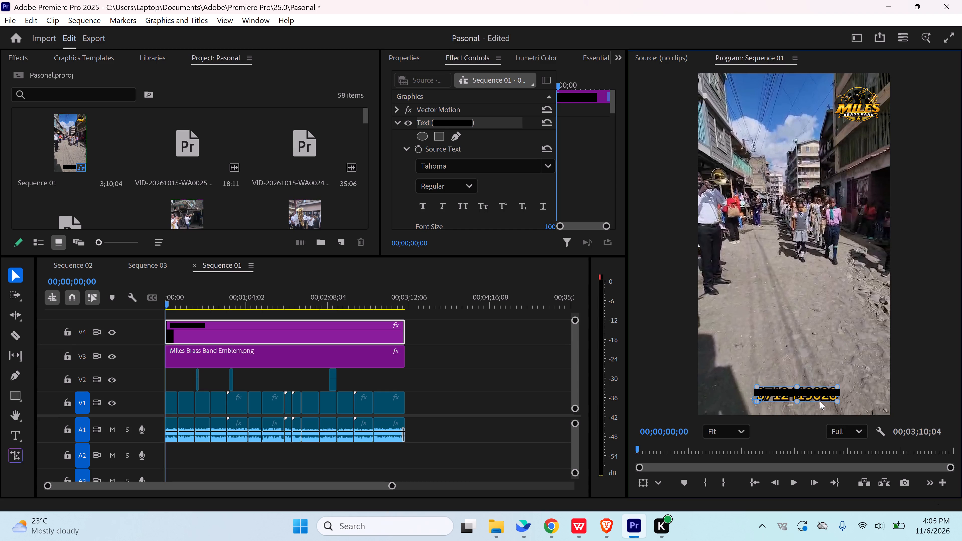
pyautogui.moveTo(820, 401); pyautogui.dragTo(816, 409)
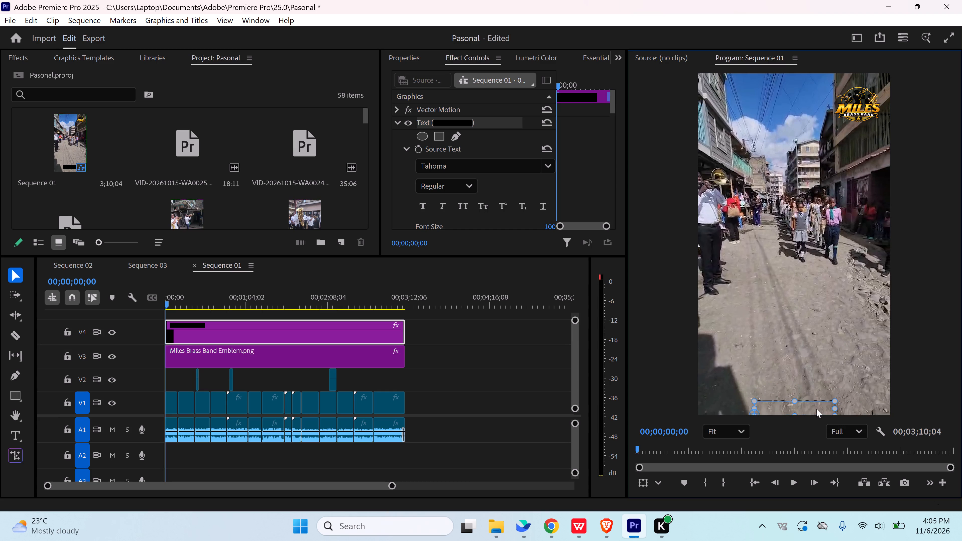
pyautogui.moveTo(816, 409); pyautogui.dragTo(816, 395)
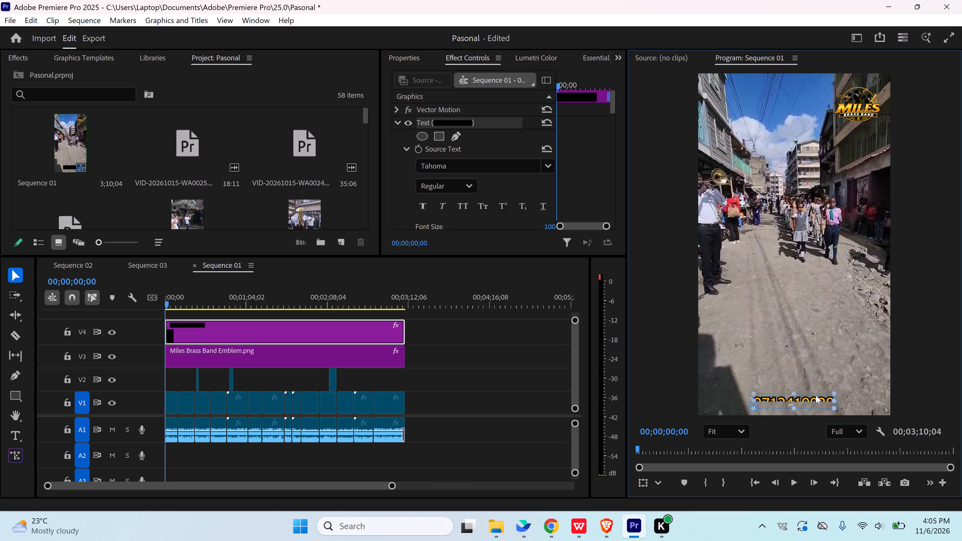
# Raise the phone number text to a small gap above the frame's bottom edge, centre it horizontally and deselect it.
pyautogui.moveTo(816, 395); pyautogui.dragTo(815, 384)
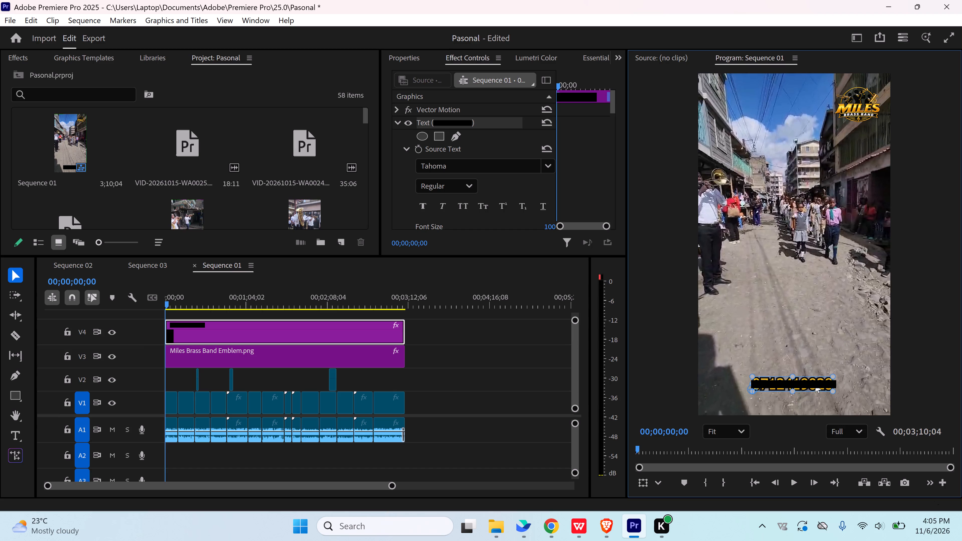
pyautogui.moveTo(815, 384); pyautogui.dragTo(815, 381)
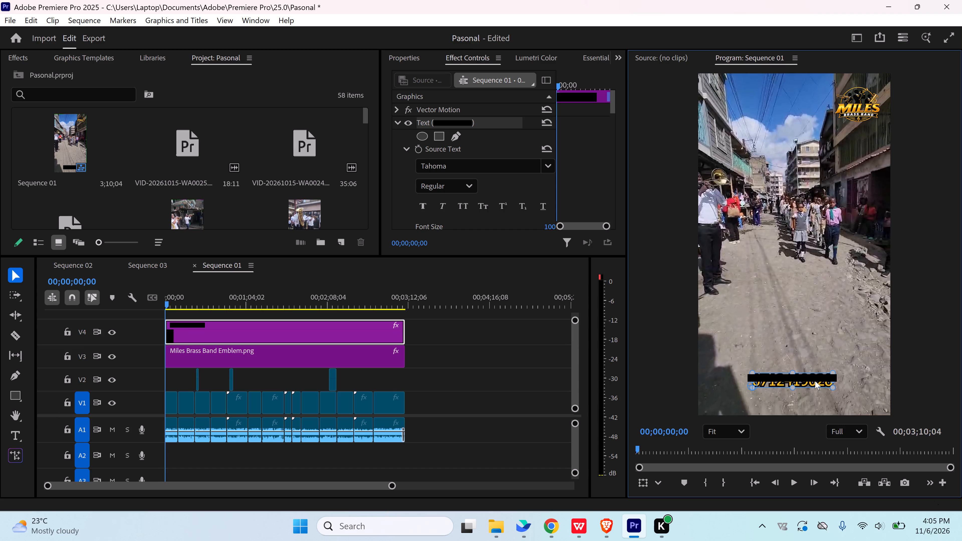
pyautogui.moveTo(815, 381); pyautogui.dragTo(818, 381)
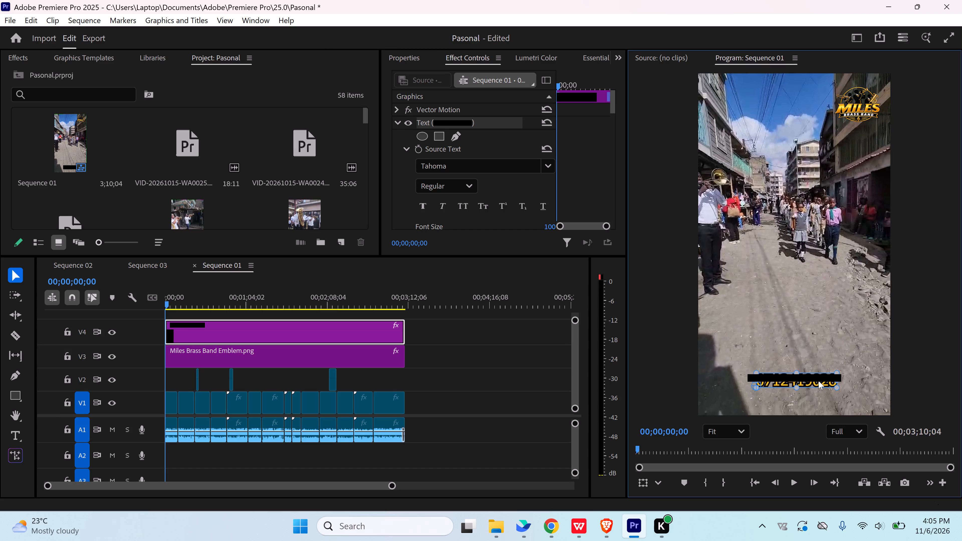
pyautogui.moveTo(818, 381); pyautogui.dragTo(819, 372)
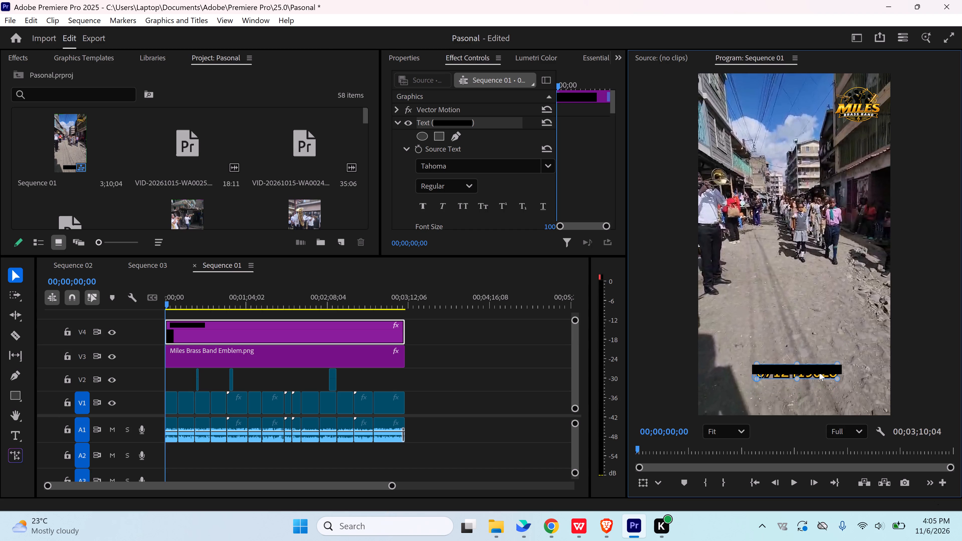
pyautogui.moveTo(819, 372); pyautogui.dragTo(819, 372)
pyautogui.click(819, 337)
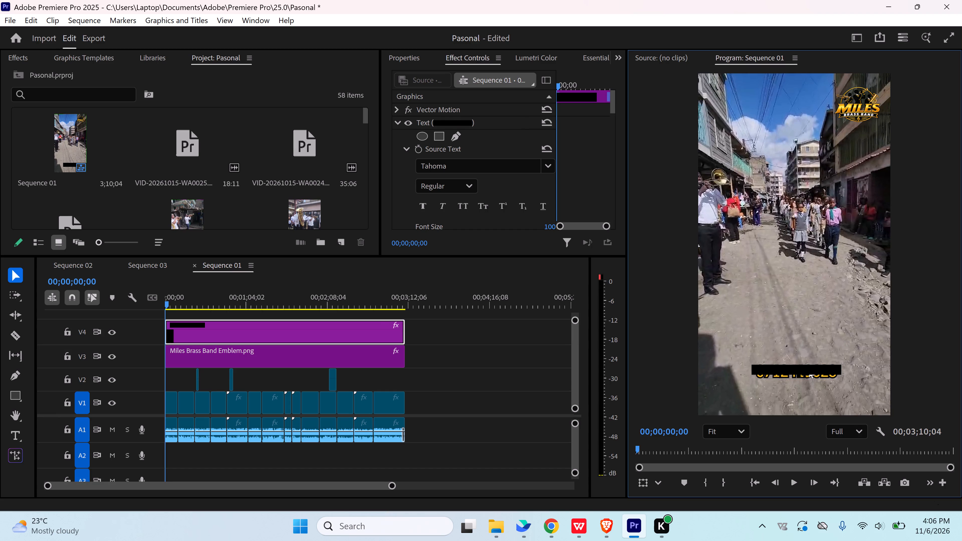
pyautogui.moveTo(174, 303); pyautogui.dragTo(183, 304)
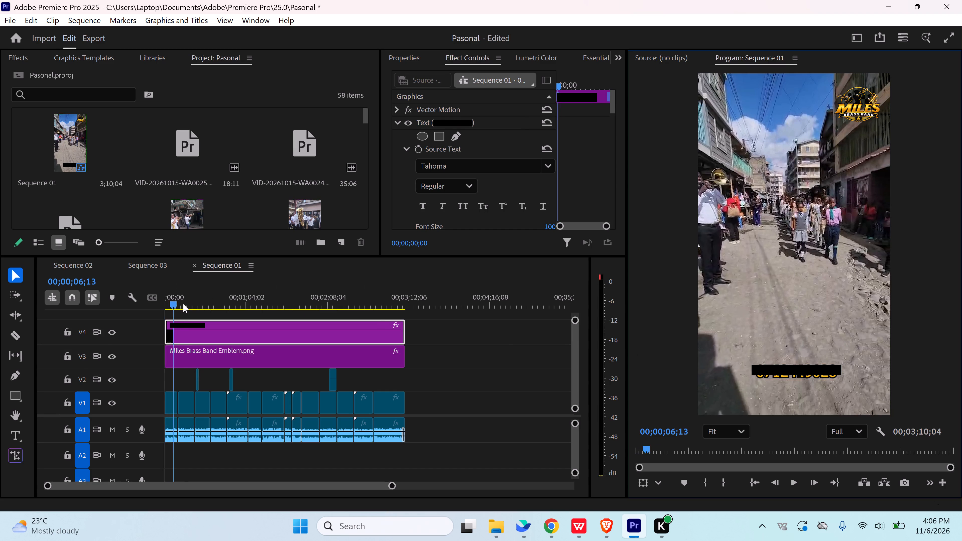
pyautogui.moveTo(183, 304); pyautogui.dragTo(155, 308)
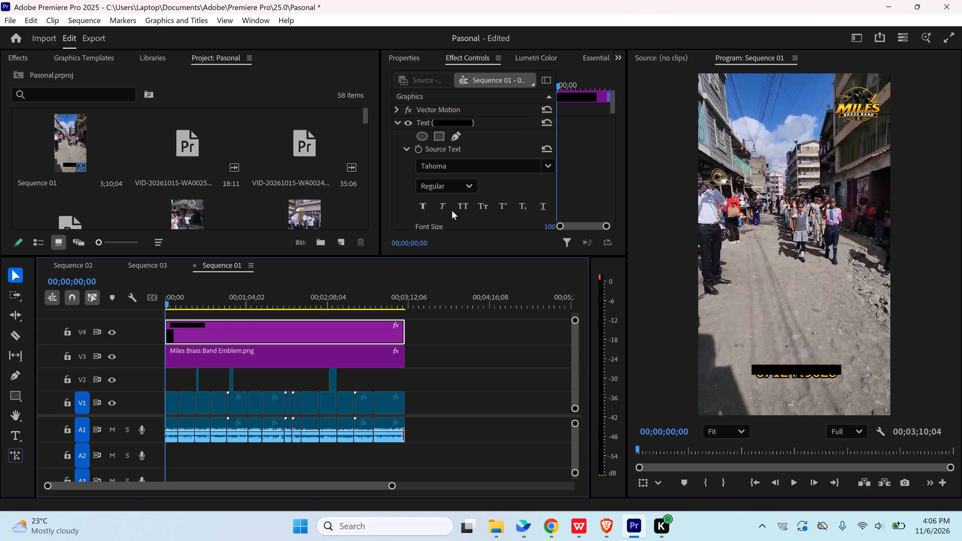
# Lower the clip opacity of the phone number graphic on V4 to 45% and deselect the text.
pyautogui.tripleClick(784, 370)
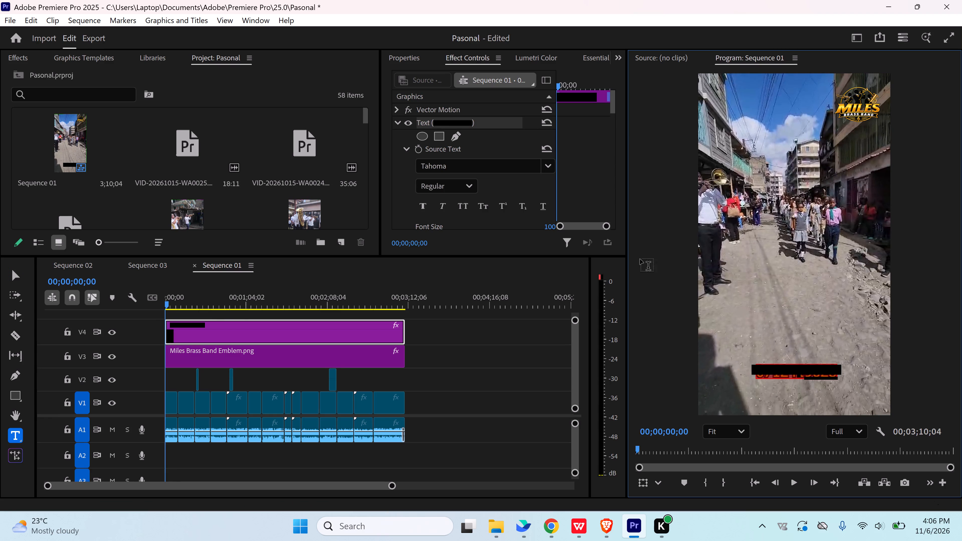
pyautogui.moveTo(613, 110); pyautogui.dragTo(612, 124)
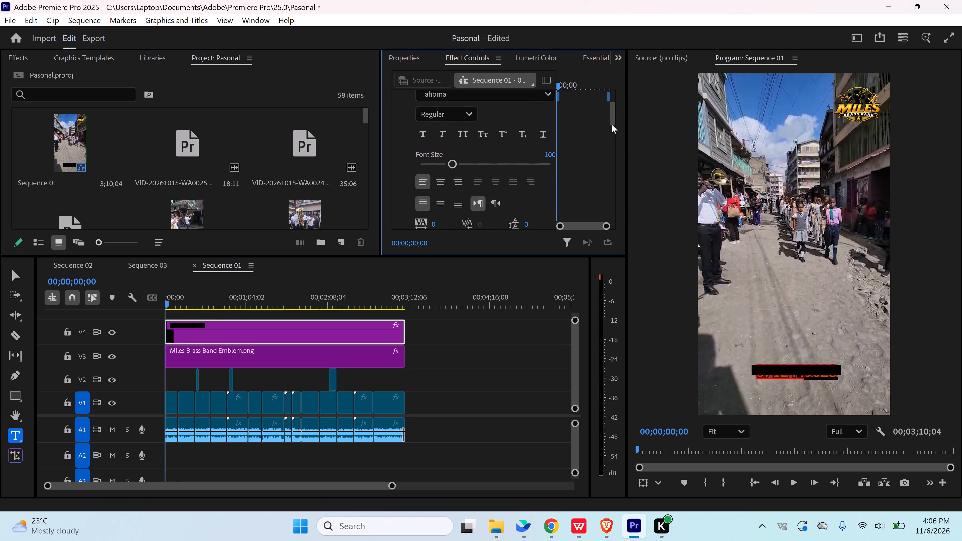
pyautogui.moveTo(612, 124); pyautogui.dragTo(611, 173)
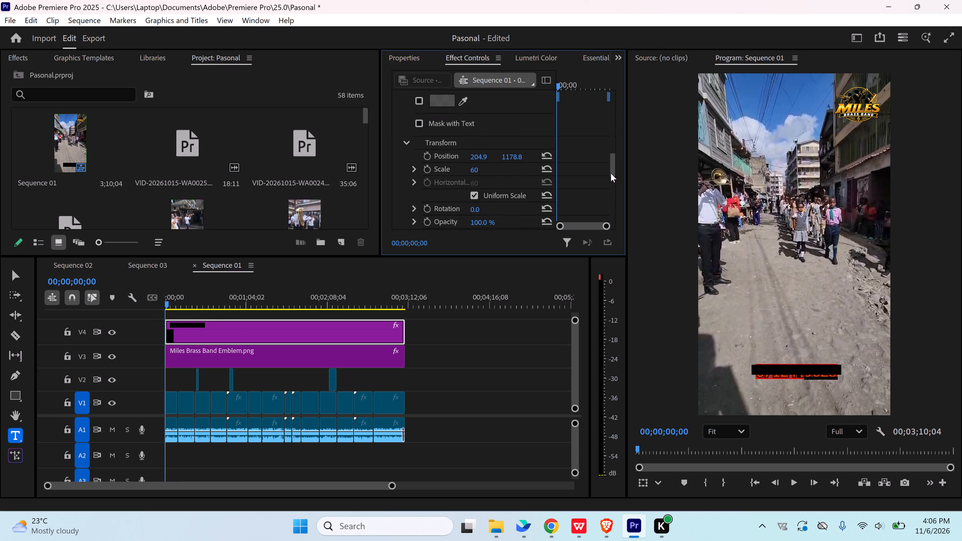
pyautogui.moveTo(611, 173); pyautogui.dragTo(612, 172)
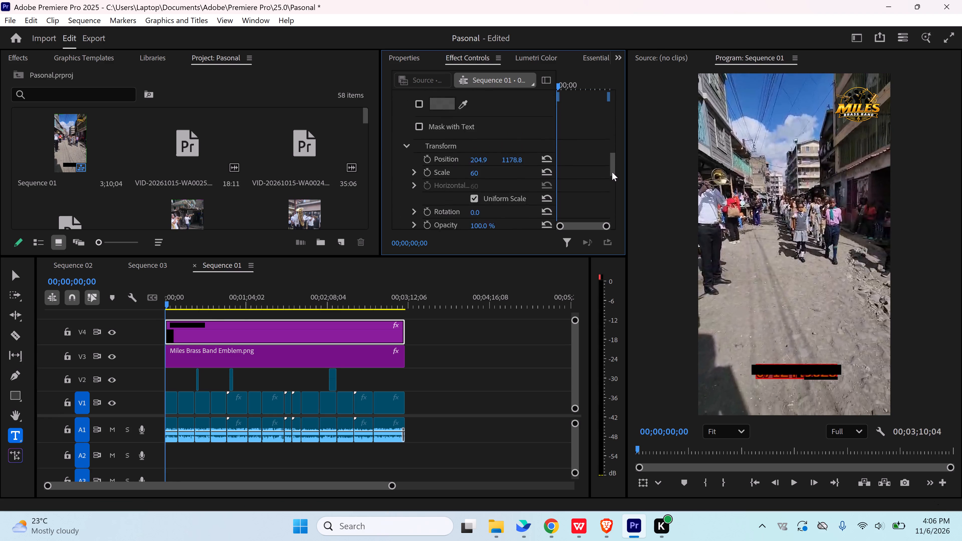
pyautogui.moveTo(612, 172); pyautogui.dragTo(616, 123)
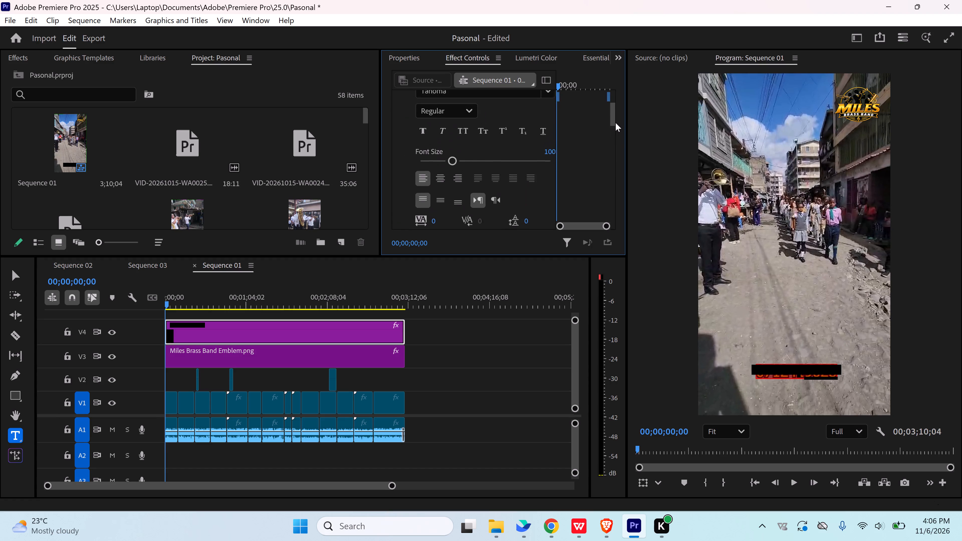
pyautogui.moveTo(616, 123); pyautogui.dragTo(615, 189)
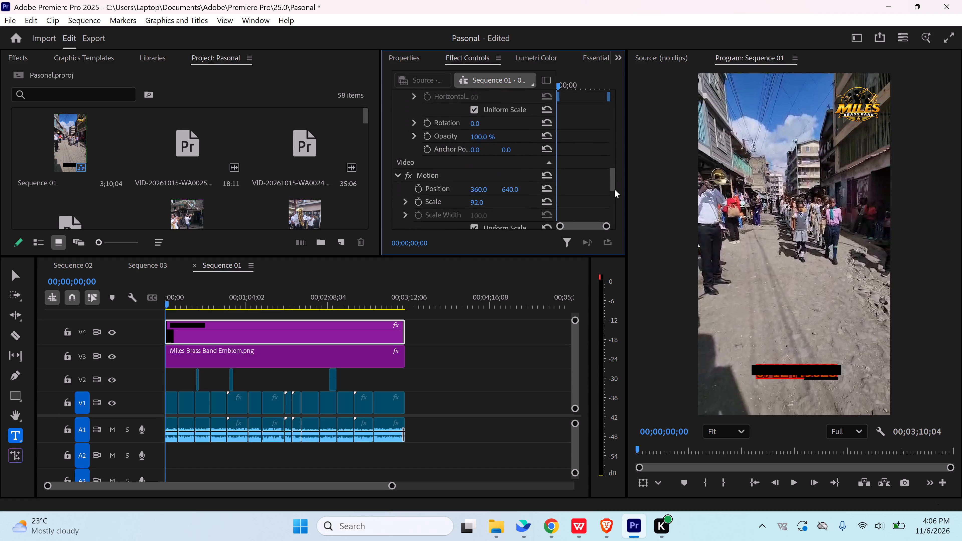
pyautogui.moveTo(615, 189); pyautogui.dragTo(613, 213)
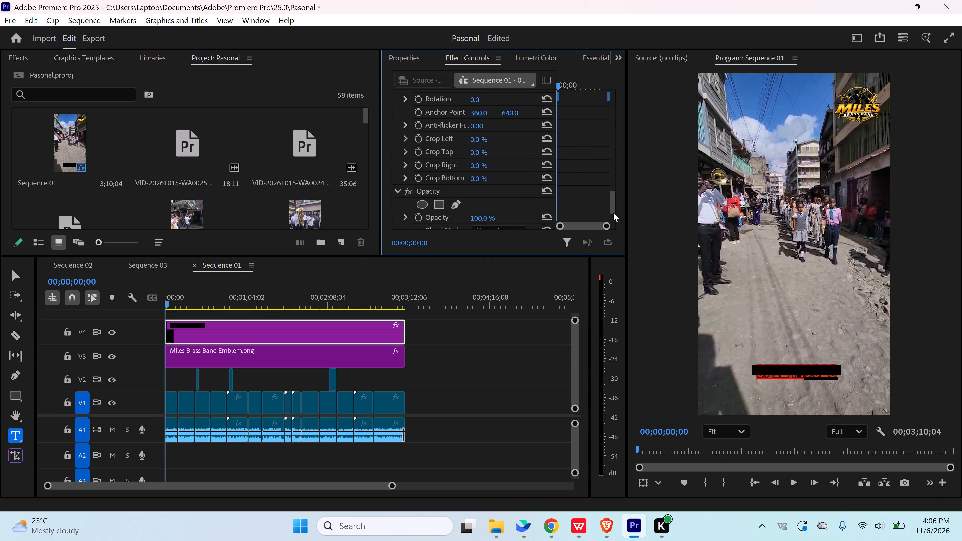
pyautogui.moveTo(613, 213); pyautogui.dragTo(613, 221)
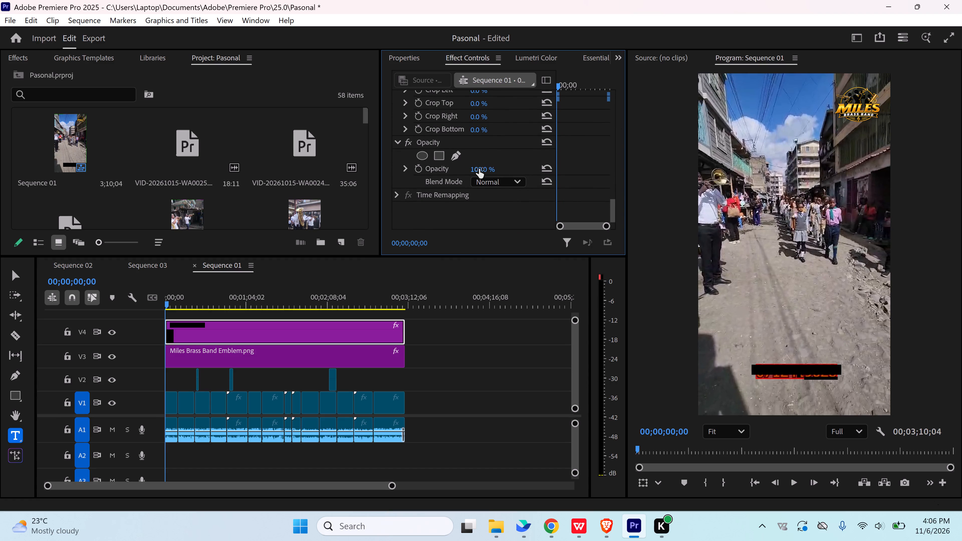
pyautogui.moveTo(478, 169); pyautogui.dragTo(459, 169)
pyautogui.moveTo(459, 169); pyautogui.dragTo(444, 168)
pyautogui.moveTo(444, 168); pyautogui.dragTo(488, 167)
pyautogui.moveTo(488, 167); pyautogui.dragTo(442, 168)
pyautogui.click(13, 275)
pyautogui.click(786, 314)
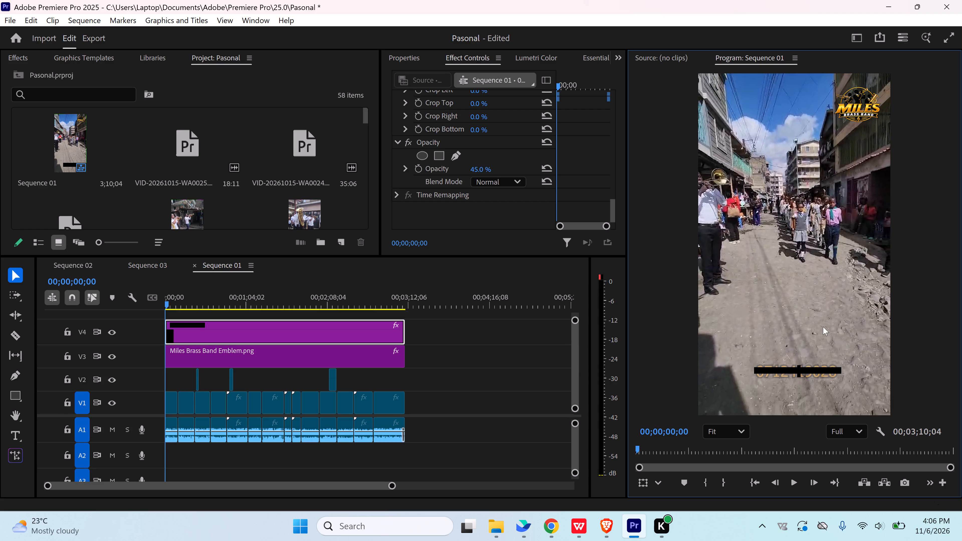
# Scrub and play Sequence 01 from the start and near its end to check how the semi-transparent phone number reads over the footage.
pyautogui.moveTo(178, 303); pyautogui.dragTo(205, 306)
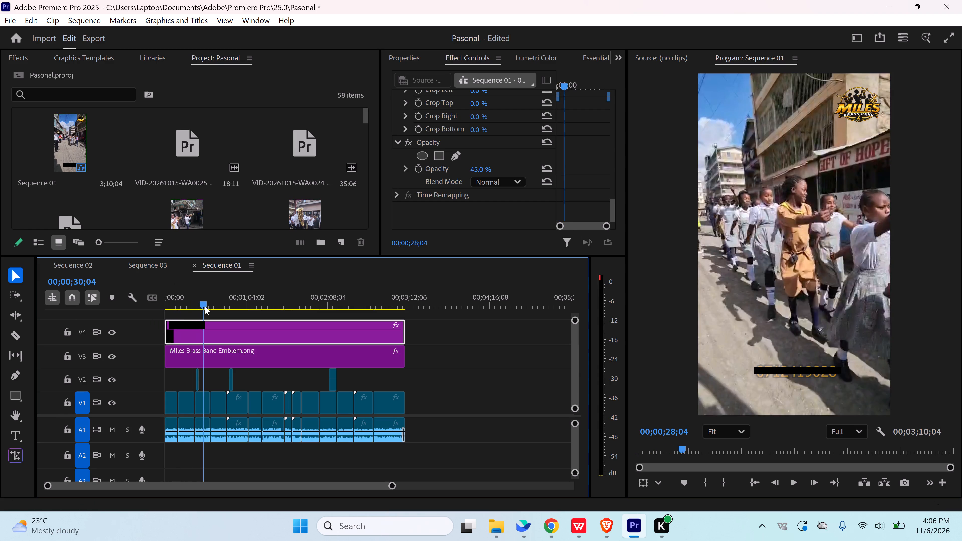
pyautogui.moveTo(205, 306); pyautogui.dragTo(121, 314)
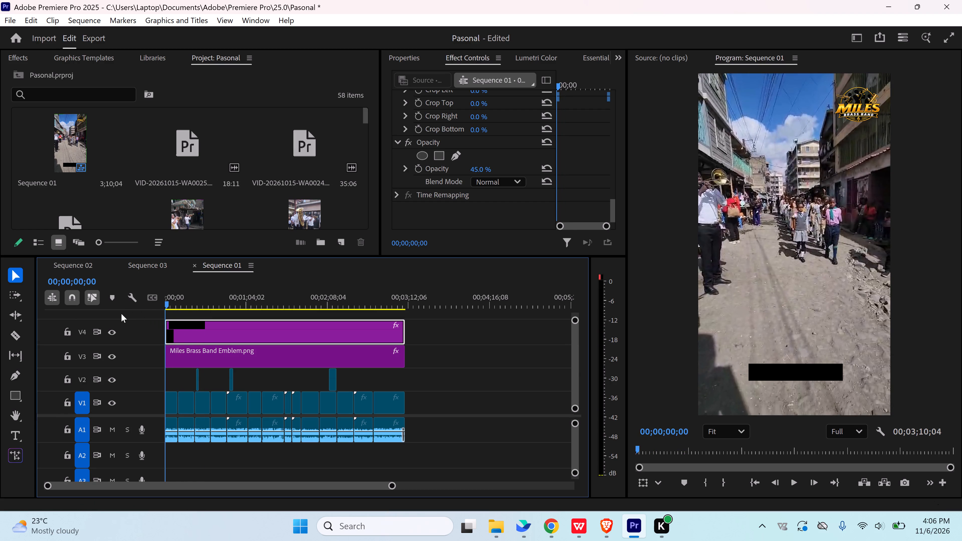
pyautogui.press('space')
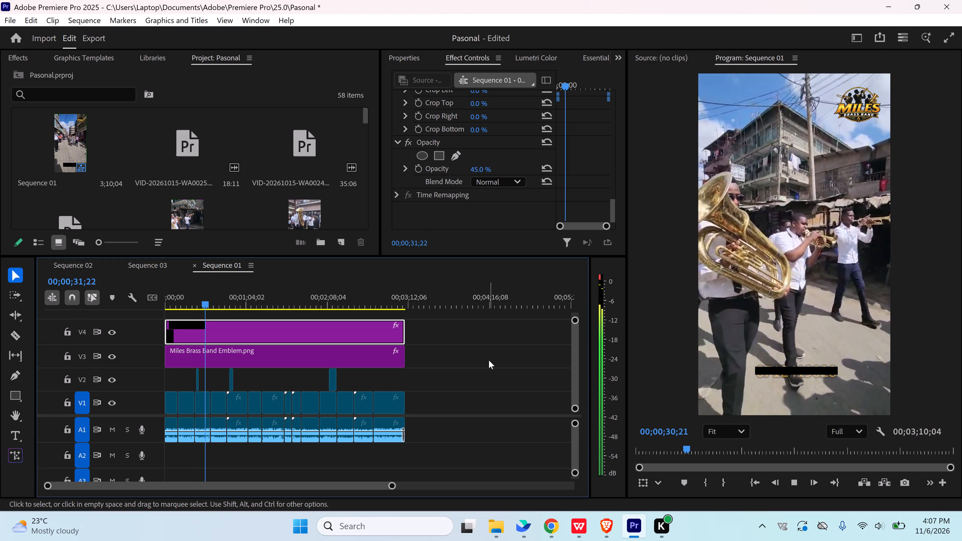
pyautogui.press('space')
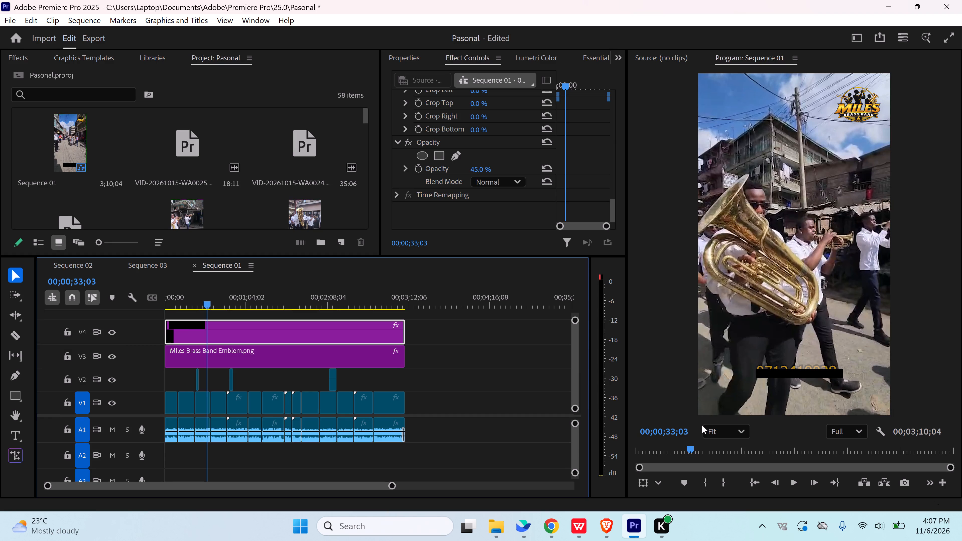
pyautogui.press('Home')
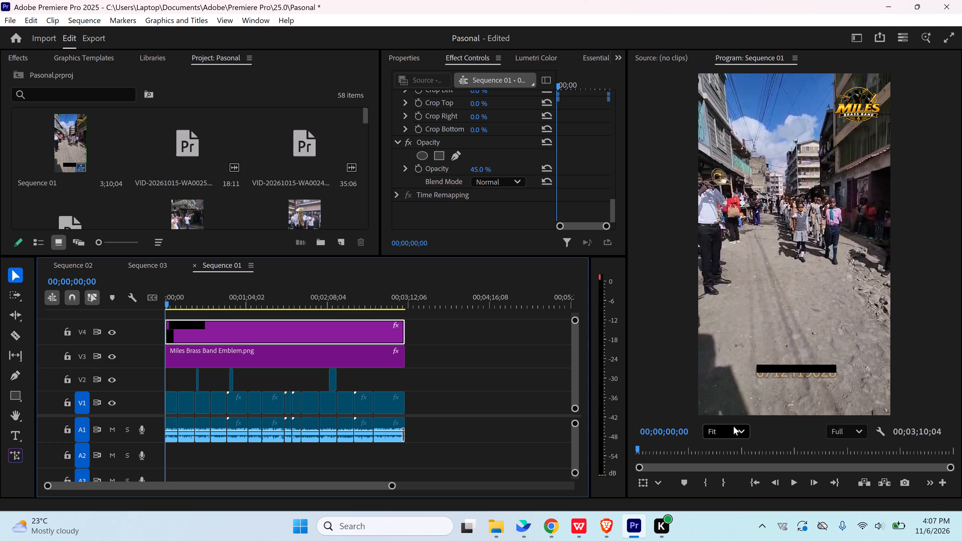
pyautogui.press('space')
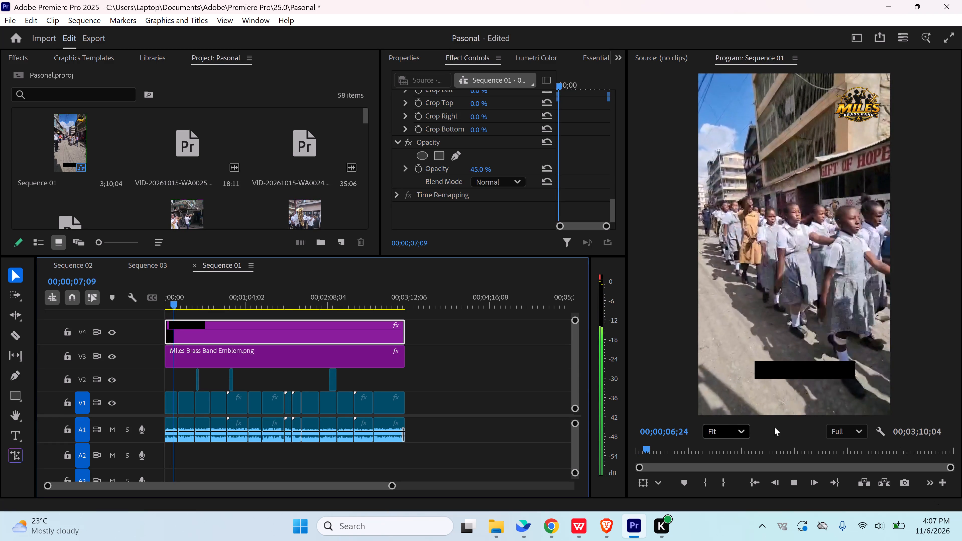
pyautogui.click(473, 364)
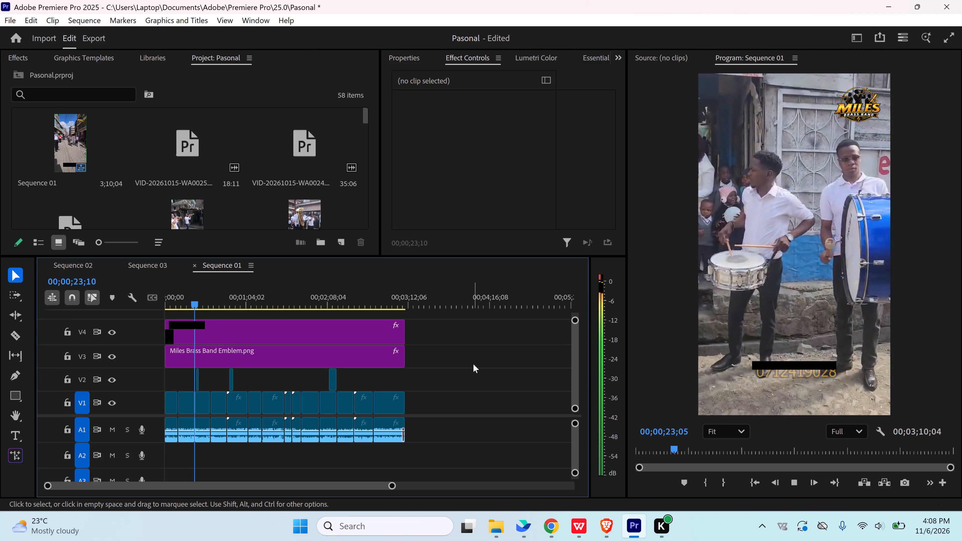
pyautogui.press('space')
pyautogui.click(465, 377)
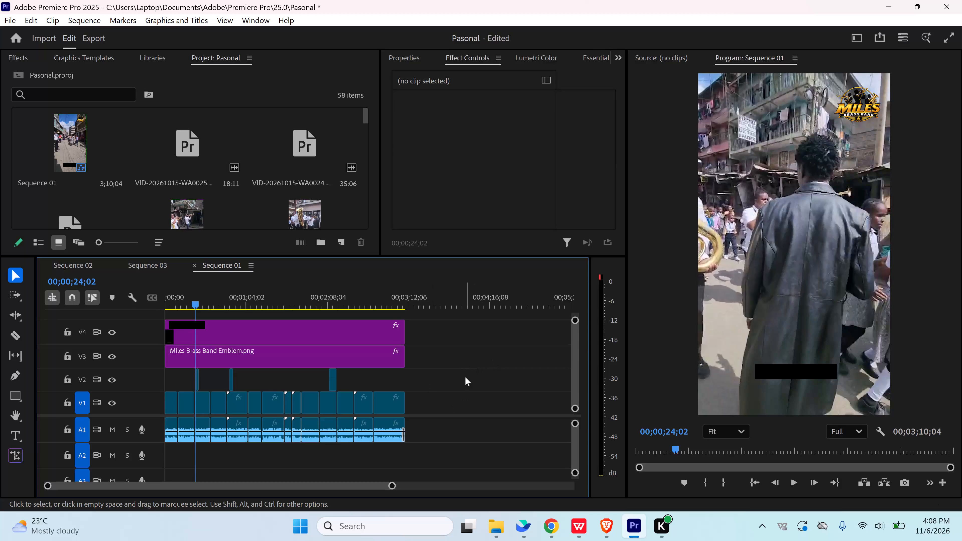
pyautogui.click(403, 301)
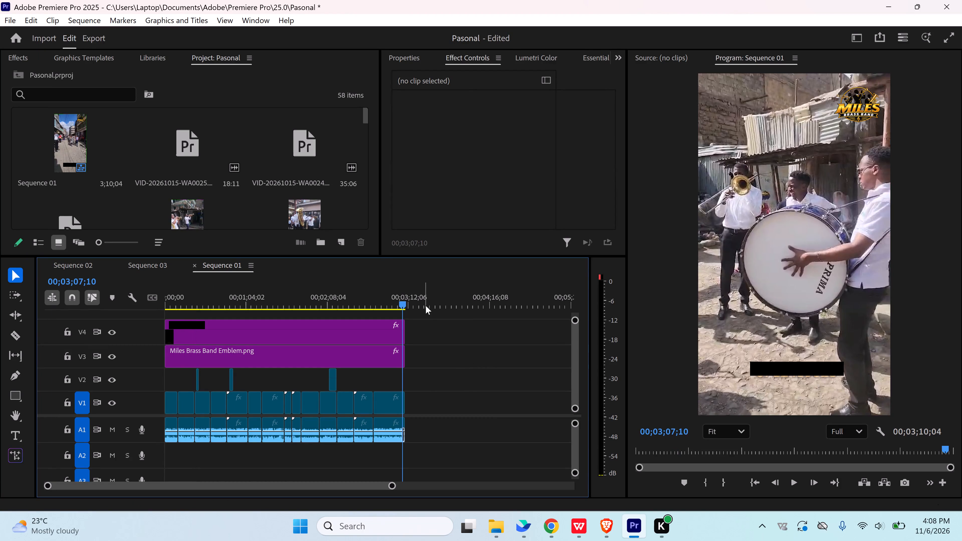
pyautogui.press('space')
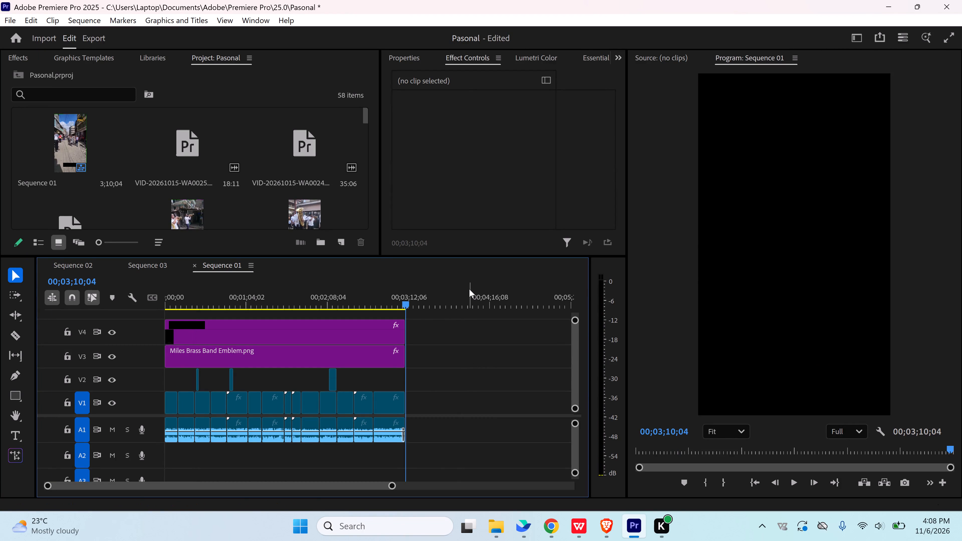
# Open the export settings for Sequence 01 and name the output file Afla 1.mp4.
pyautogui.hotkey('ctrl', 'm')
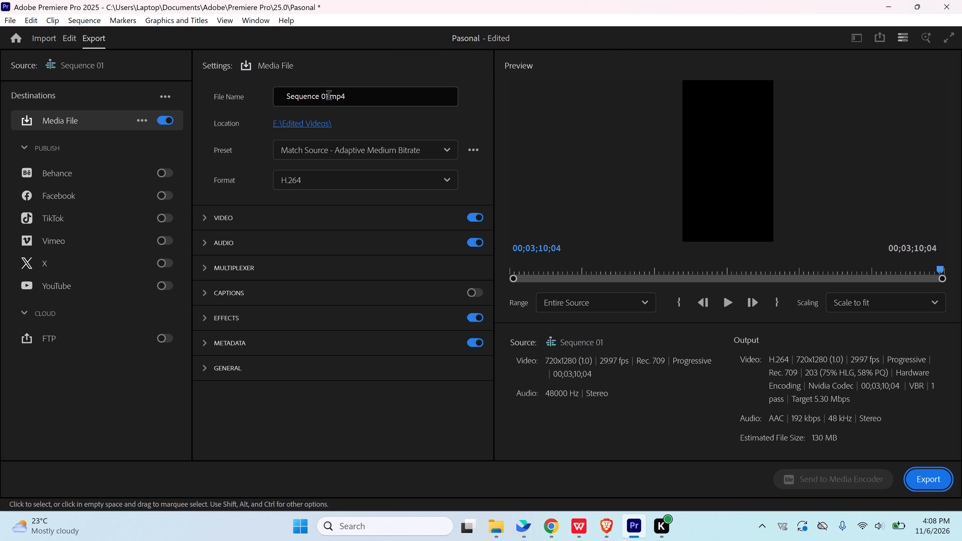
pyautogui.moveTo(329, 96); pyautogui.dragTo(270, 95)
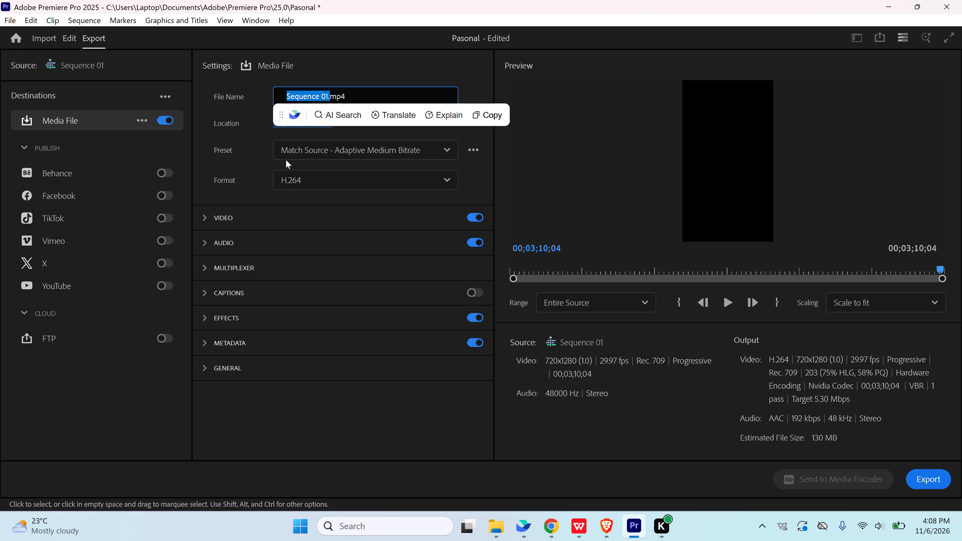
pyautogui.click(382, 63)
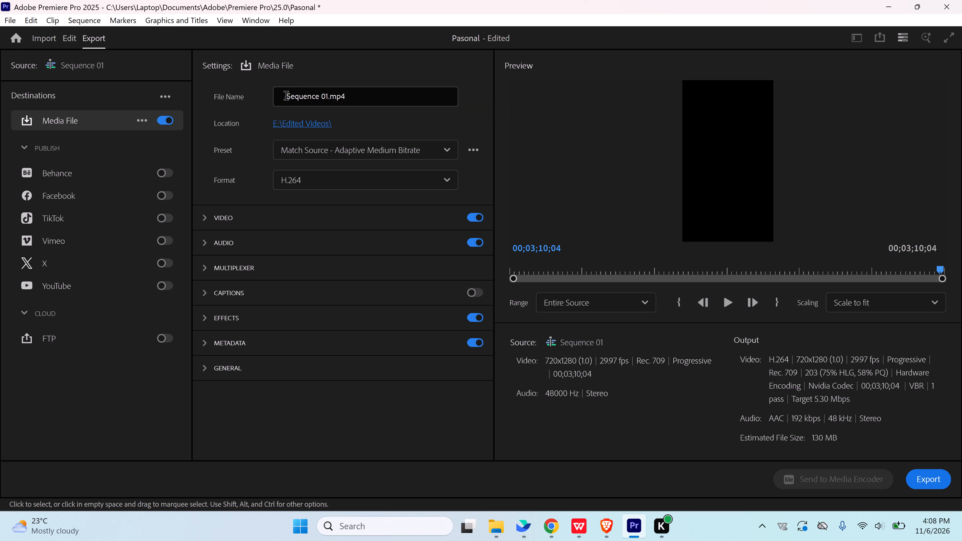
pyautogui.moveTo(286, 97); pyautogui.dragTo(324, 98)
pyautogui.moveTo(289, 95); pyautogui.dragTo(300, 95)
pyautogui.click(288, 94)
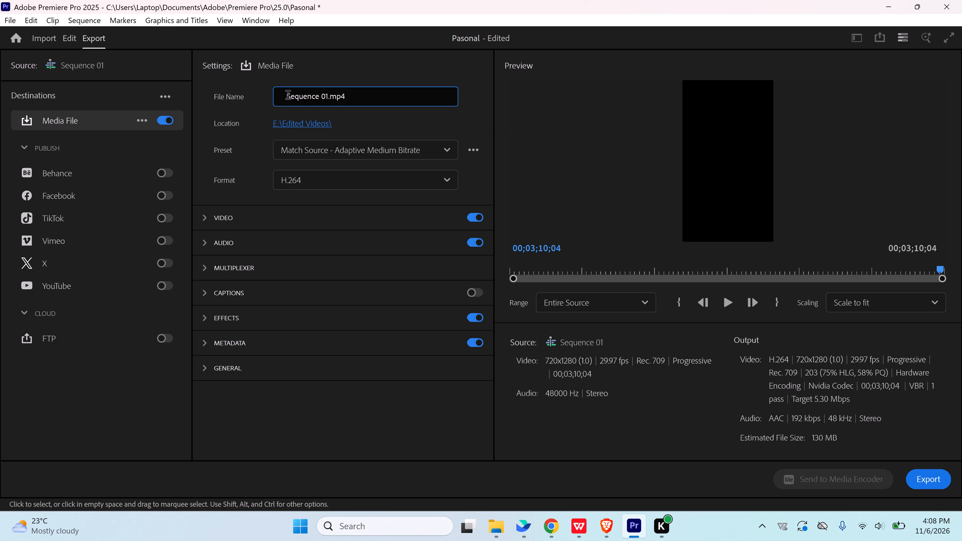
pyautogui.moveTo(288, 96); pyautogui.dragTo(328, 96)
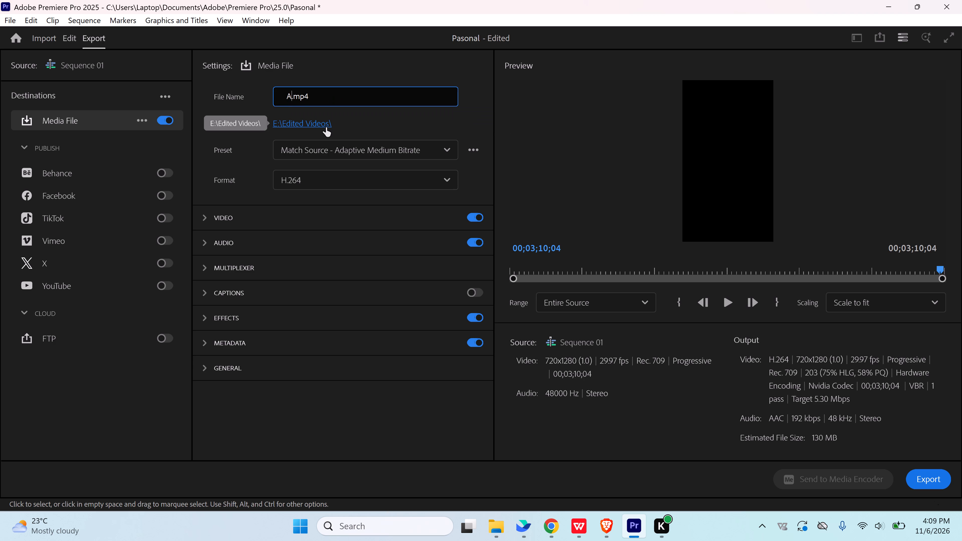
pyautogui.write('fla 1')
pyautogui.click(341, 72)
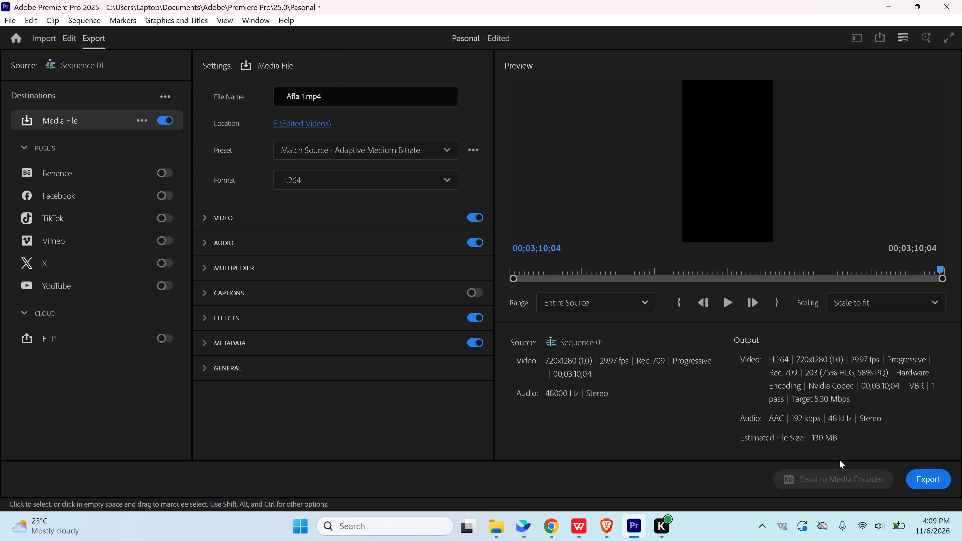
# Export Sequence 01 as an H.264 media file to E:\Edited Videos with the Match Source - Adaptive Medium Bitrate preset.
pyautogui.doubleClick(925, 477)
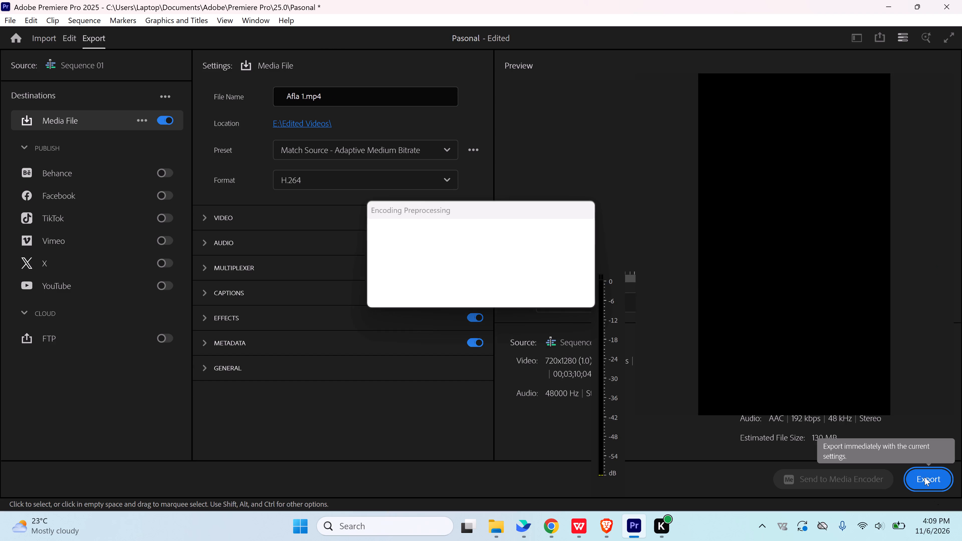